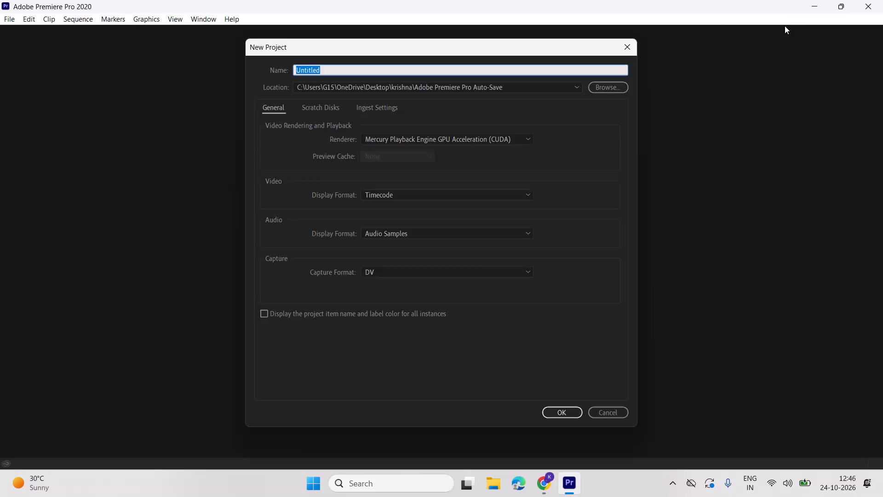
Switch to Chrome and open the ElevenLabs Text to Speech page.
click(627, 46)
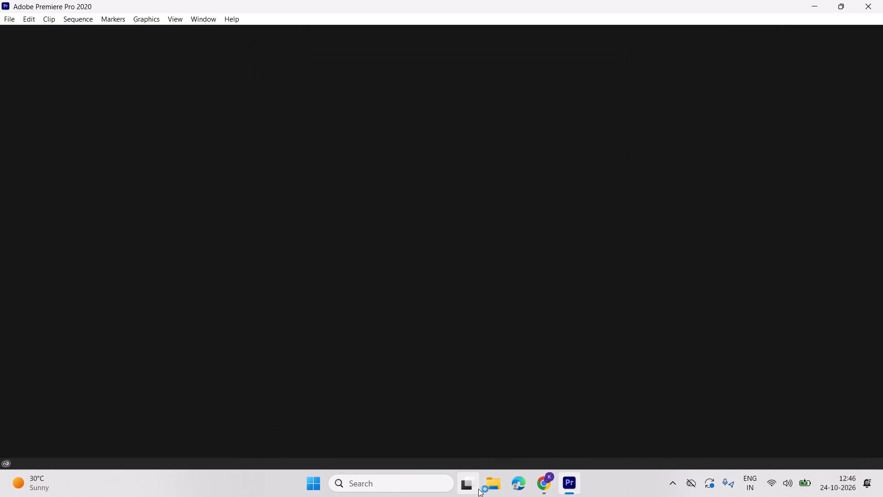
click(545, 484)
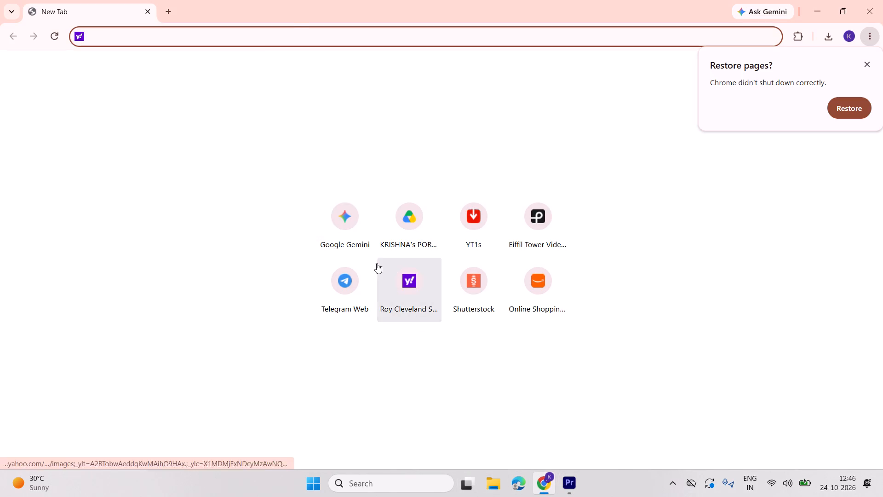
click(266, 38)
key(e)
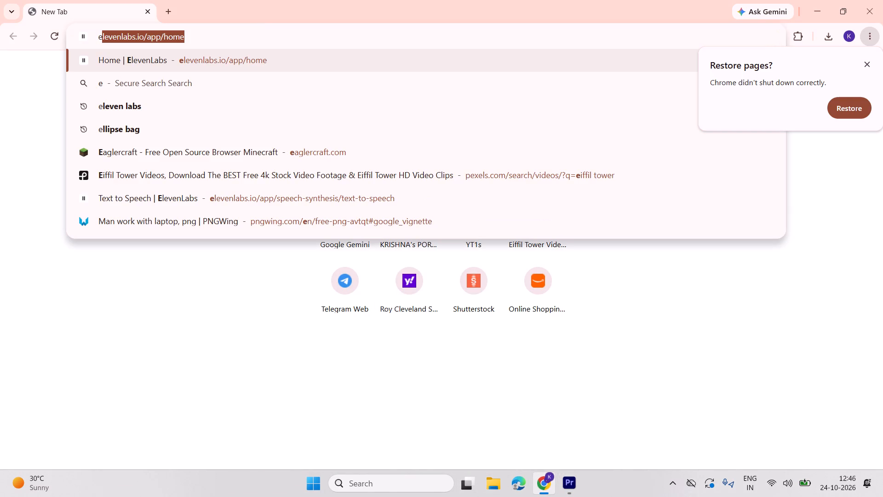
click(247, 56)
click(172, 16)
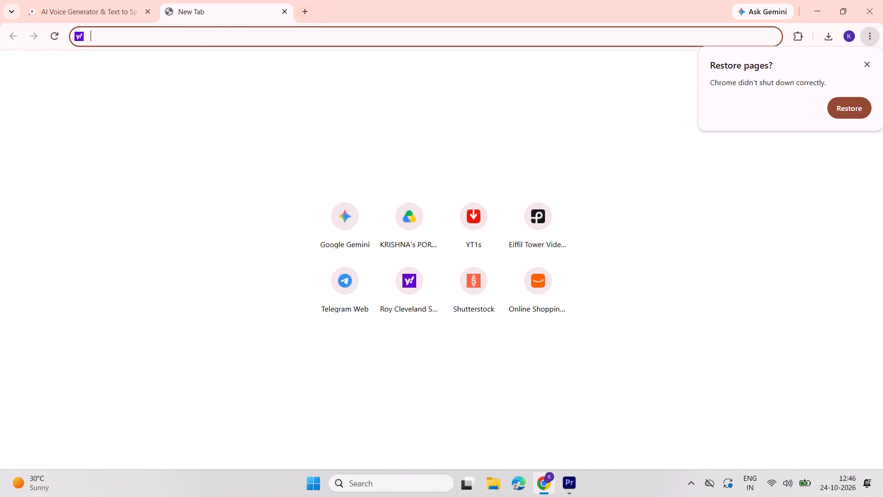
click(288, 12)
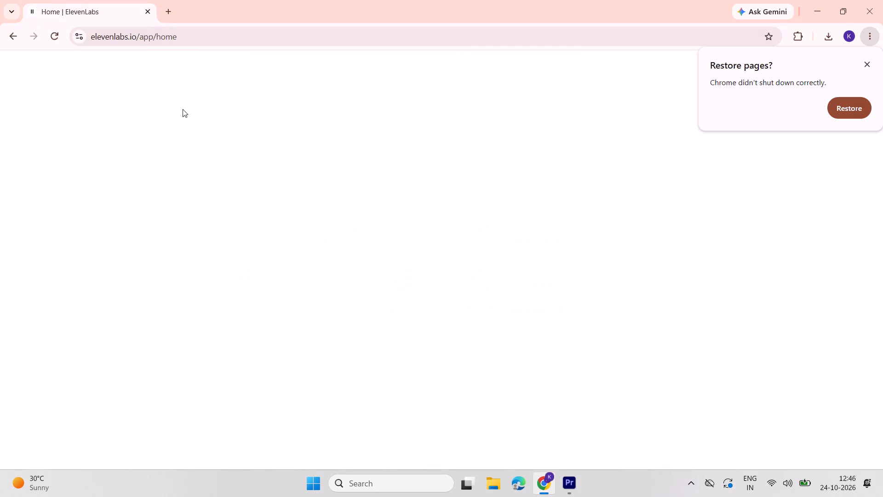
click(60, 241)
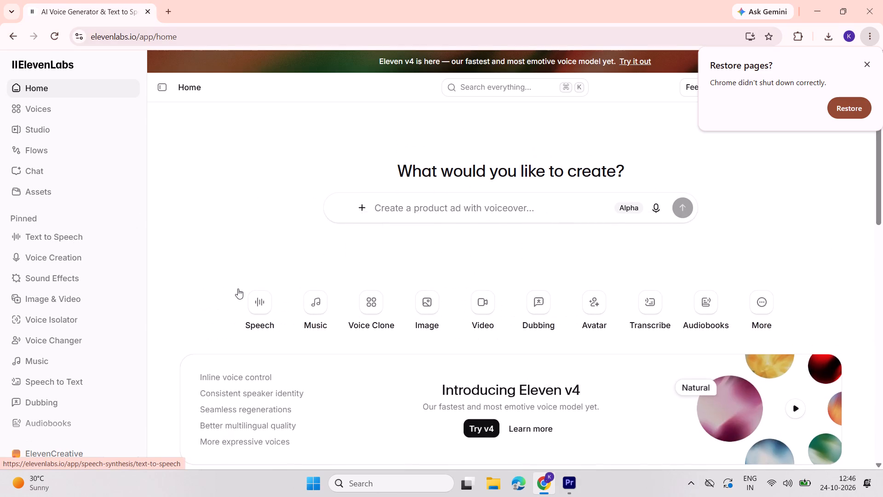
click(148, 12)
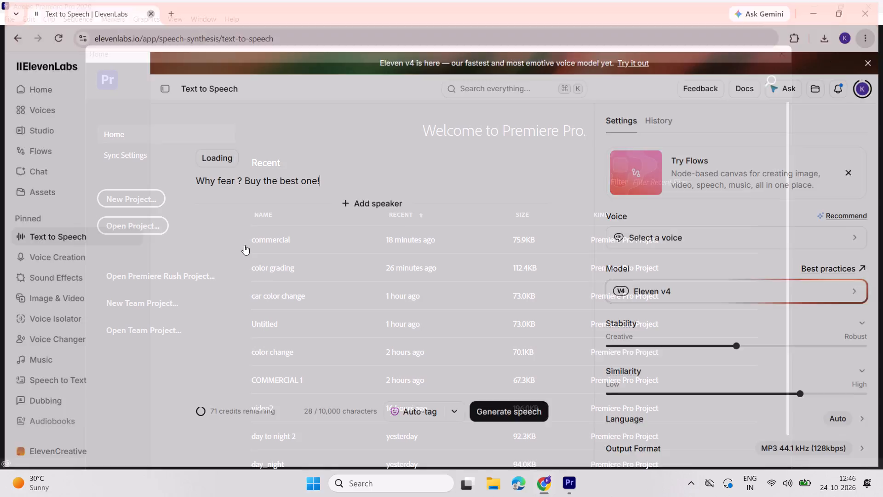
Create a new Premiere Pro project named commercial, overwriting the existing project of that name.
click(157, 201)
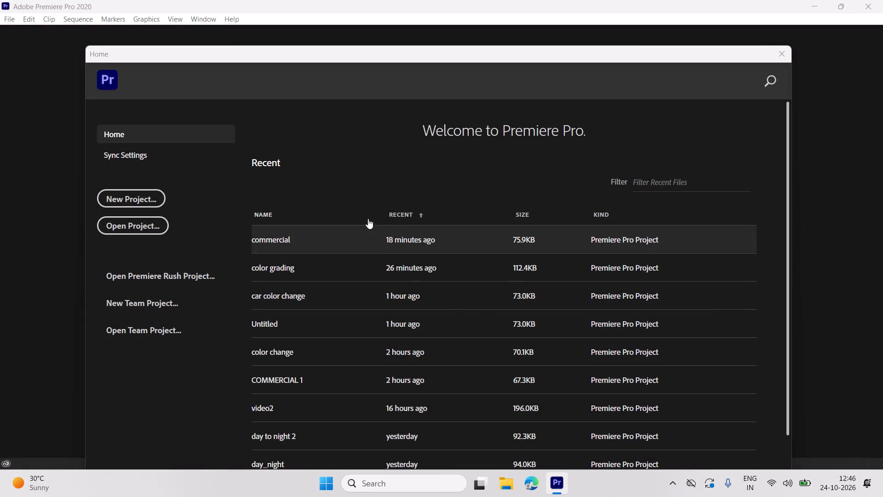
click(133, 195)
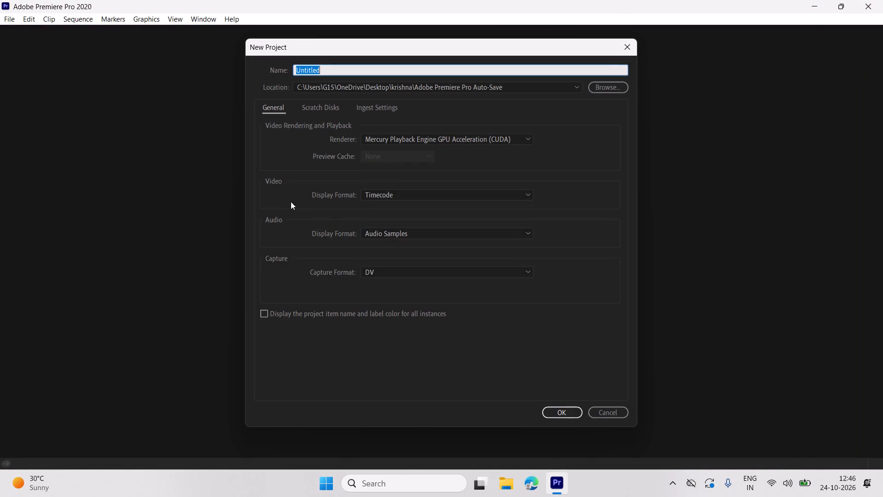
text(cp)
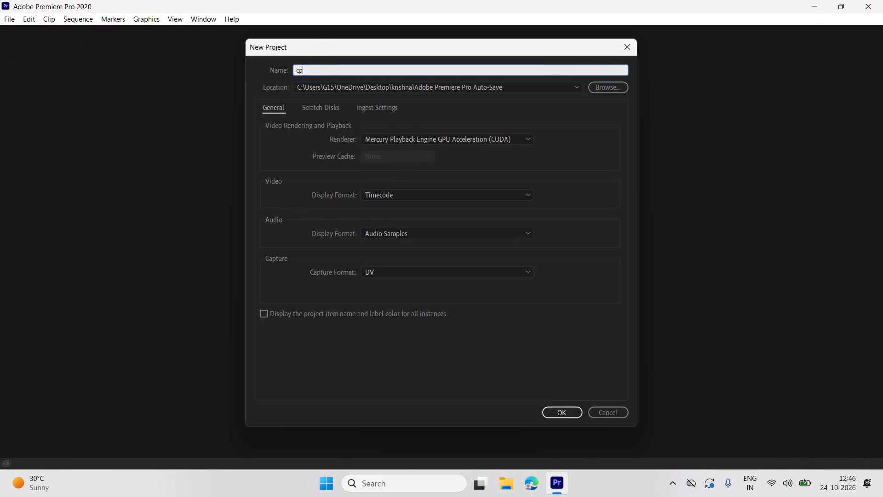
key(BackSpace)
text(ommercial)
key(Return)
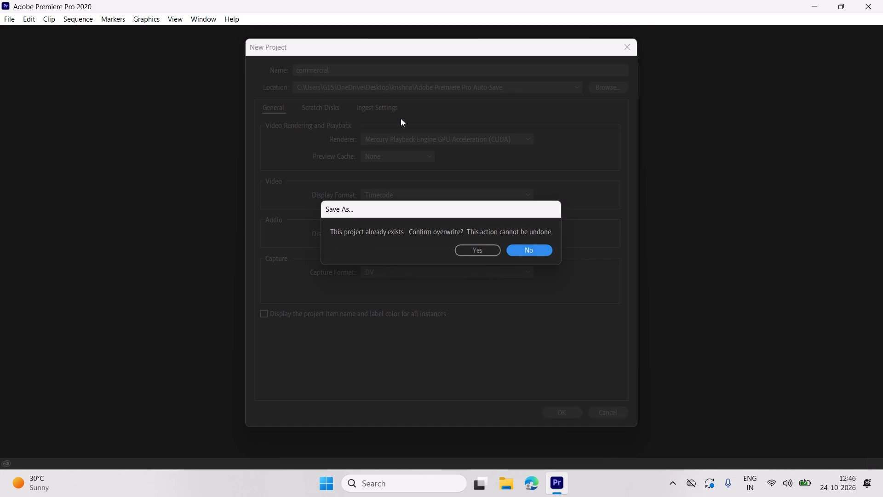
key(Left)
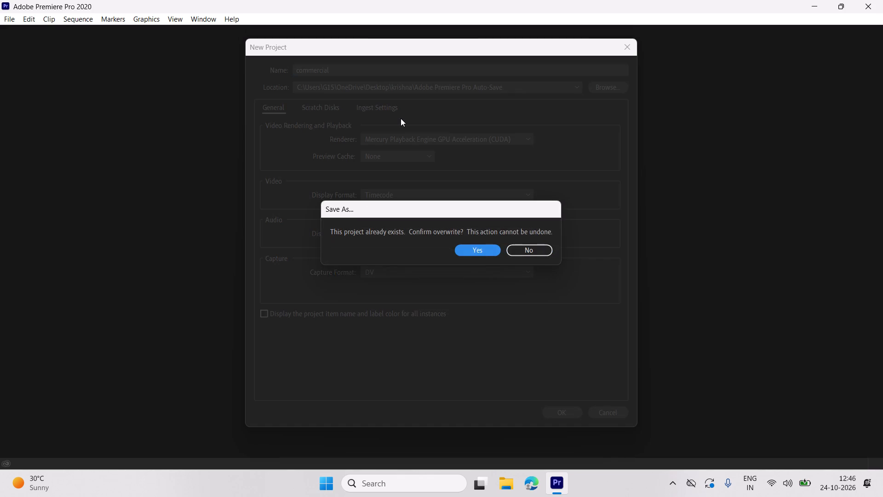
key(Return)
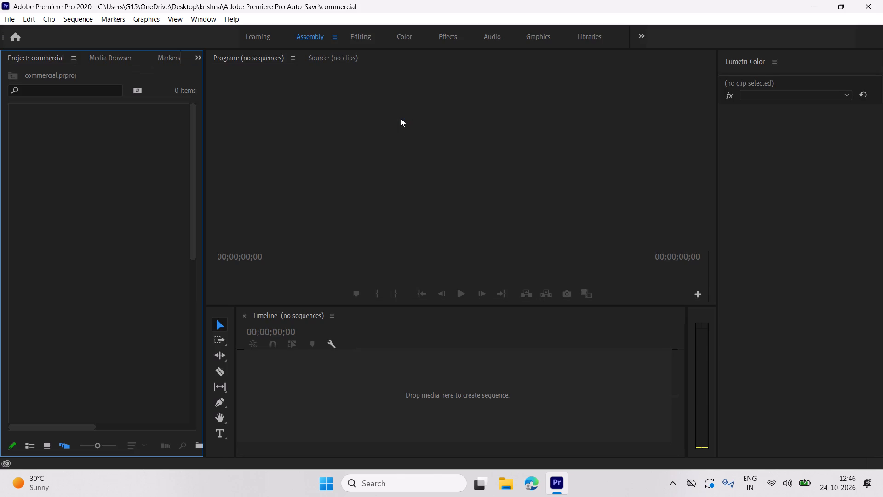
Create a white 3840 × 2160 color matte at 60 fps with square pixels, named Color Matte.
double_click(107, 276)
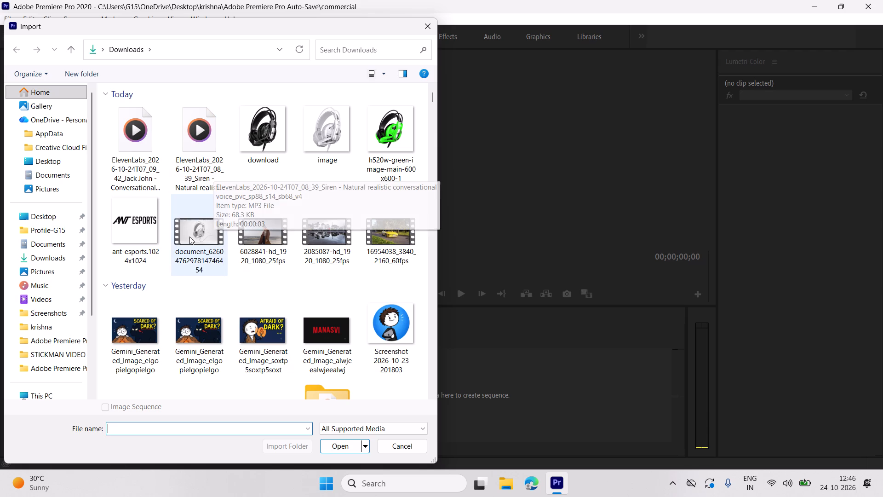
click(418, 448)
click(7, 20)
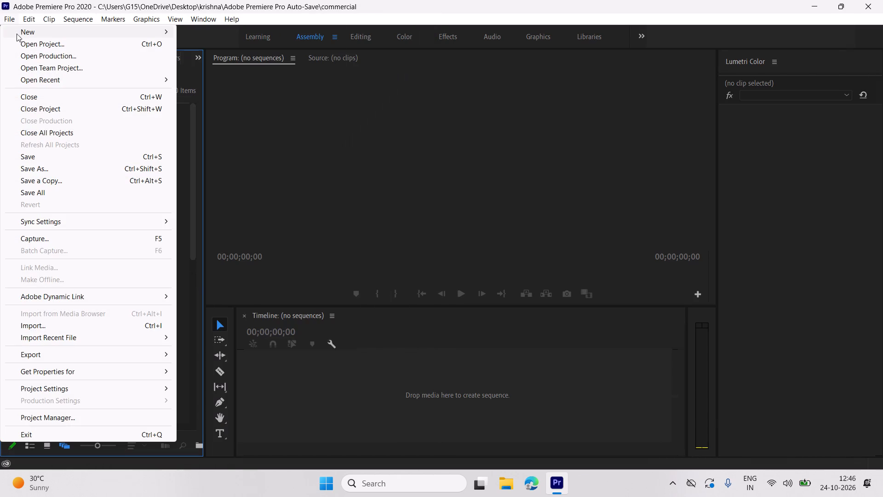
click(17, 34)
click(246, 236)
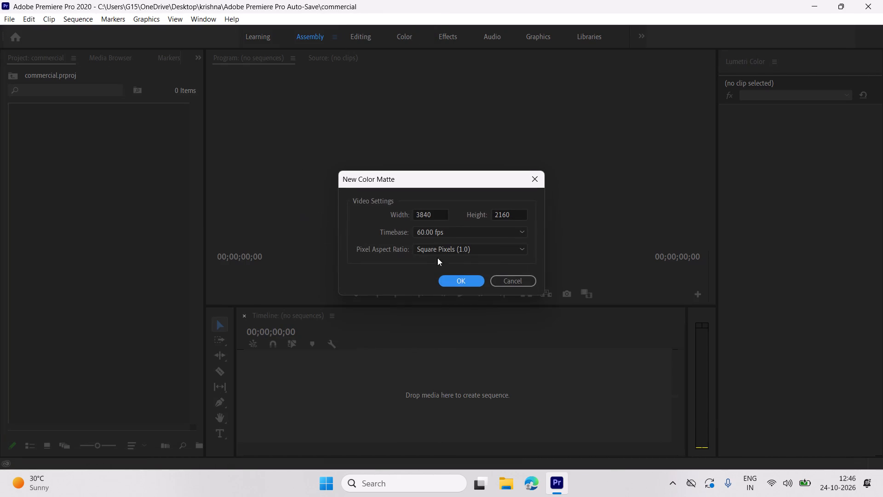
click(455, 272)
click(456, 277)
drag(402, 236, 353, 245)
drag(341, 250, 204, 324)
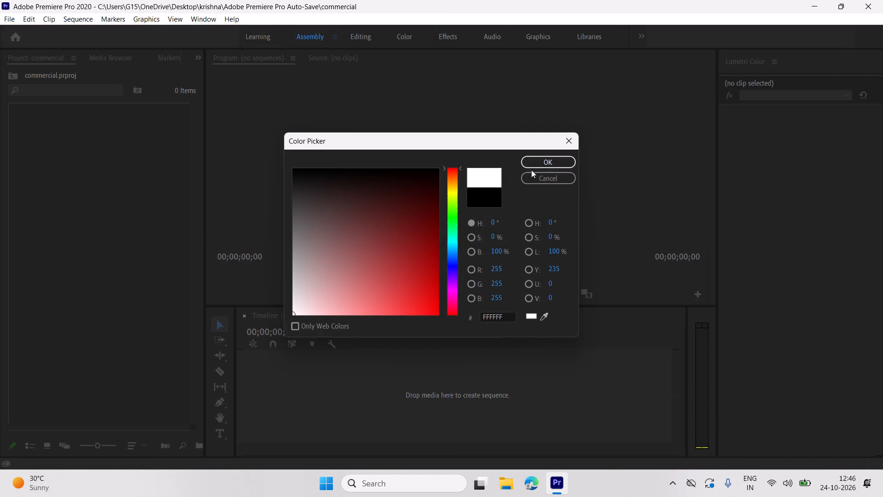
click(543, 158)
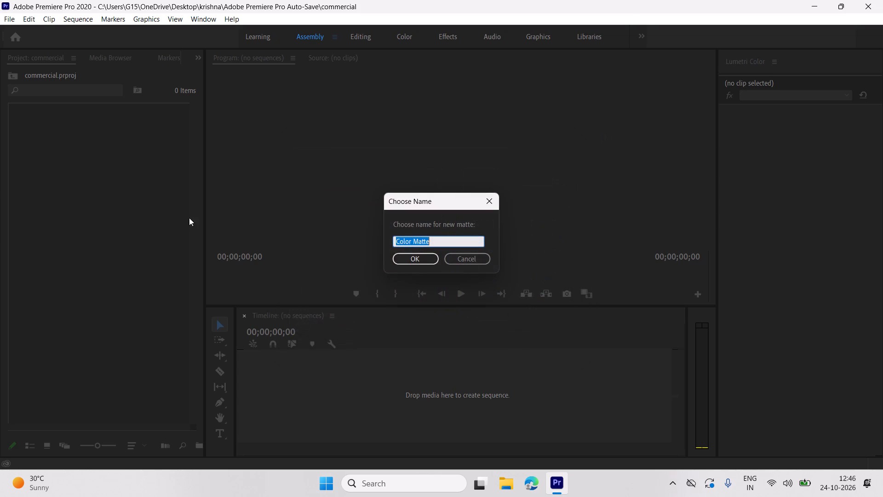
click(401, 255)
Place the white color matte in the empty timeline as a new sequence, preview it and return the playhead to the start.
drag(77, 153, 304, 365)
key(space)
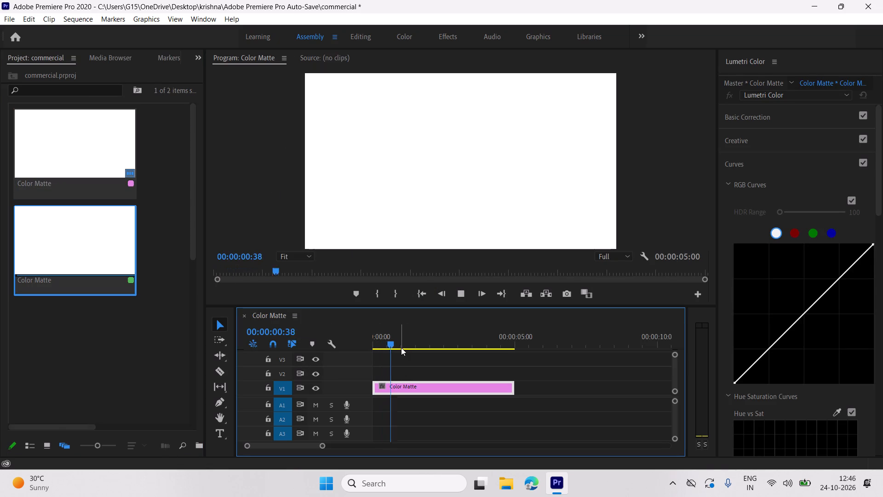
key(space)
drag(395, 341, 318, 359)
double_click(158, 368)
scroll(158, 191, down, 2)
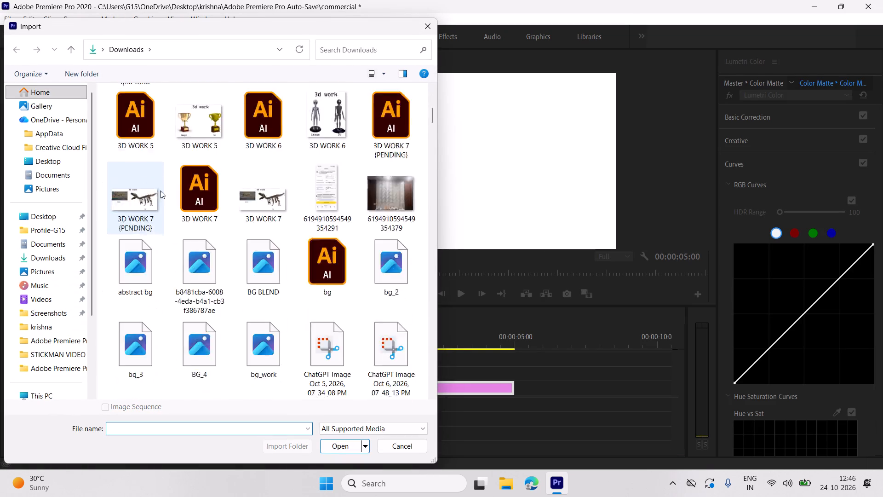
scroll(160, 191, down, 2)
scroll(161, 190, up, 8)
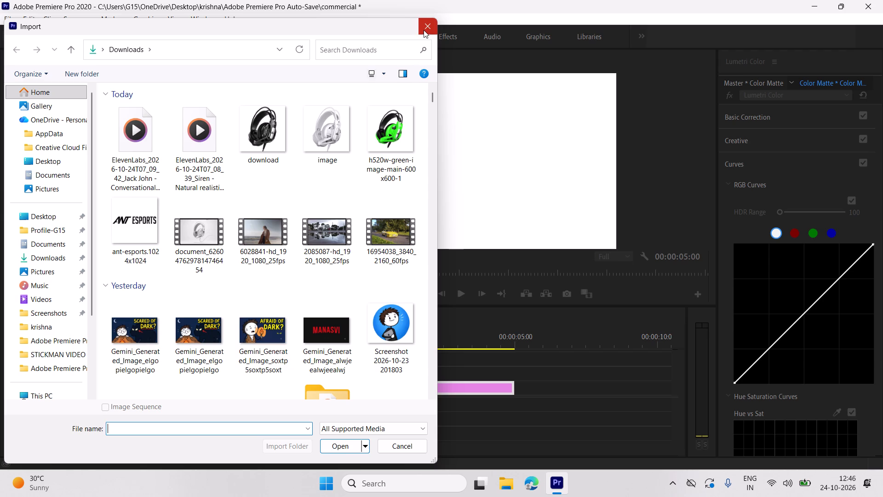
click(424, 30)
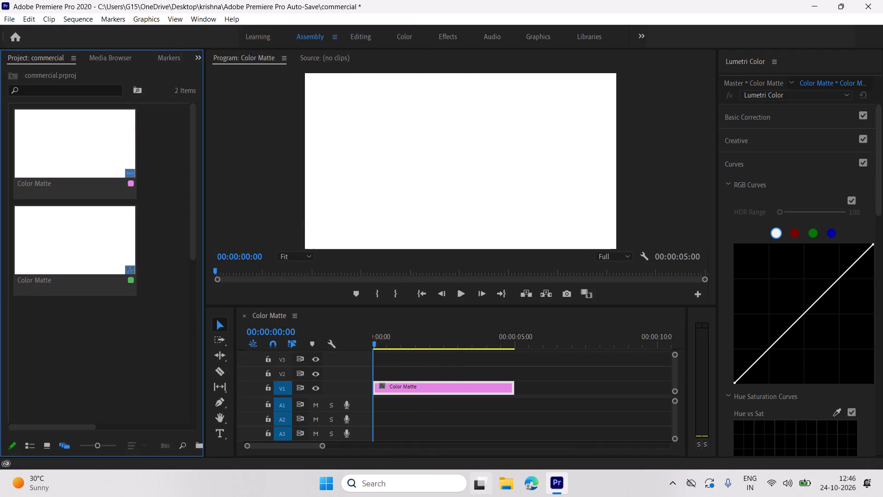
Launch Adobe Photoshop 2021 and switch to it.
click(401, 486)
click(465, 257)
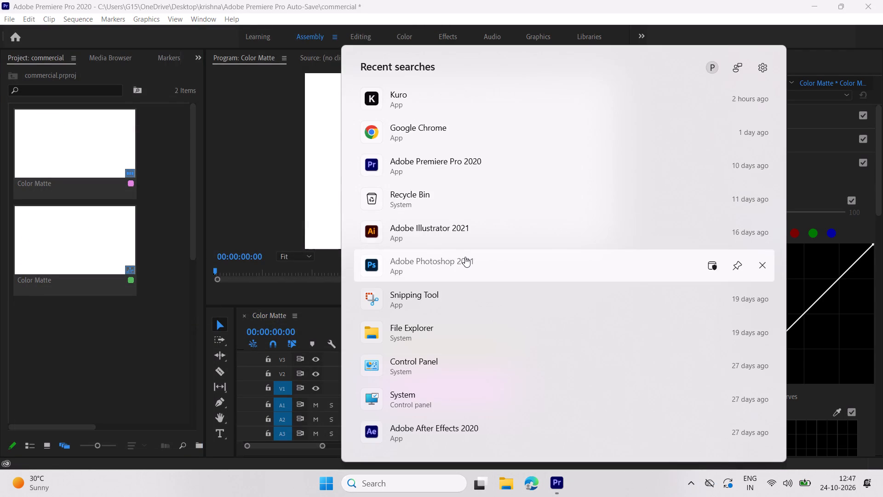
drag(465, 257, 467, 245)
drag(470, 232, 471, 251)
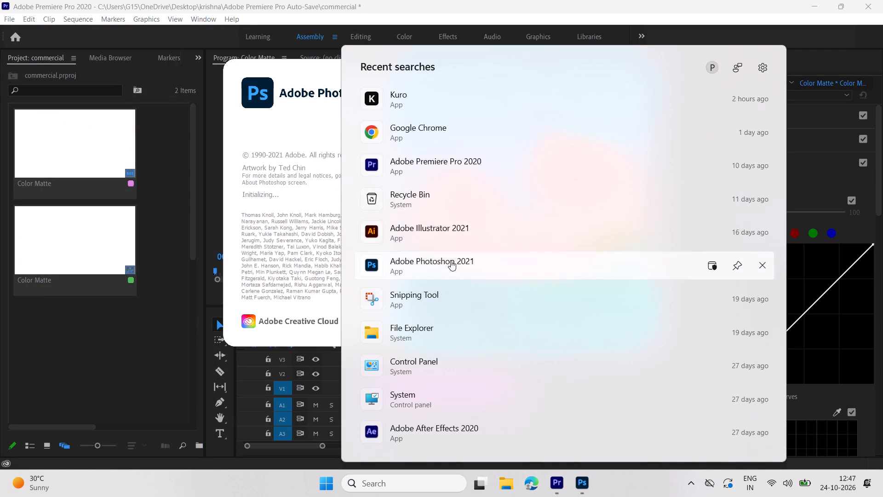
click(147, 391)
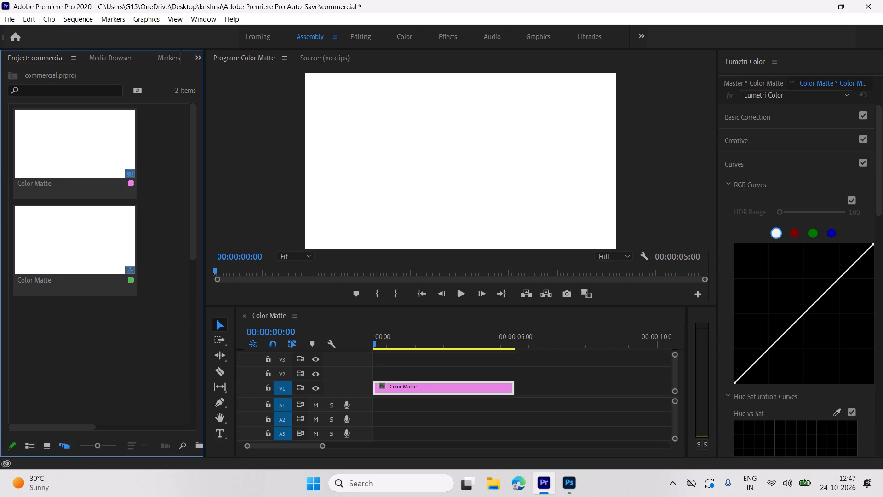
click(568, 481)
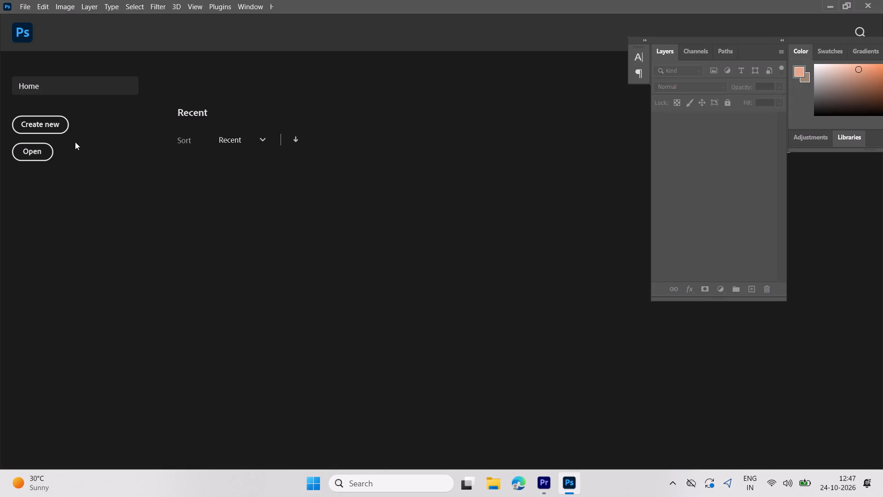
Create a landscape 1527 × 747 px document at 72 ppi with a transparent background, named motion graphic.
click(53, 125)
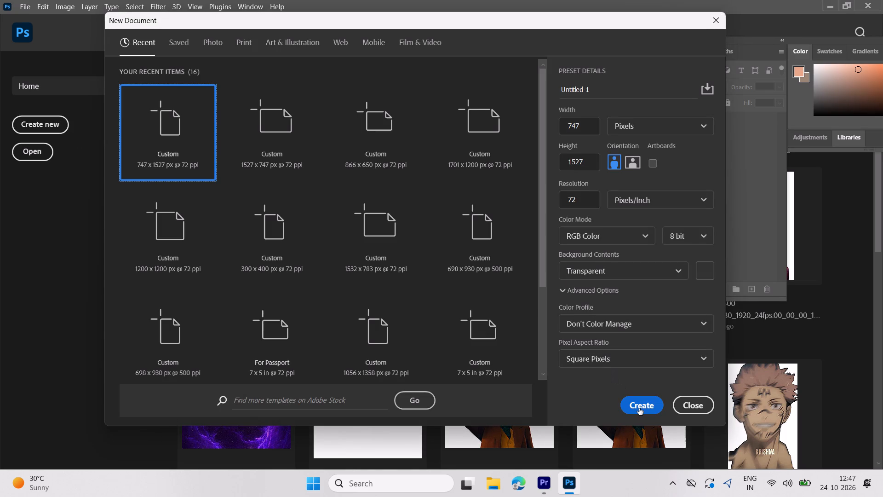
click(633, 168)
drag(638, 92, 505, 101)
text(motion graphic)
key(Return)
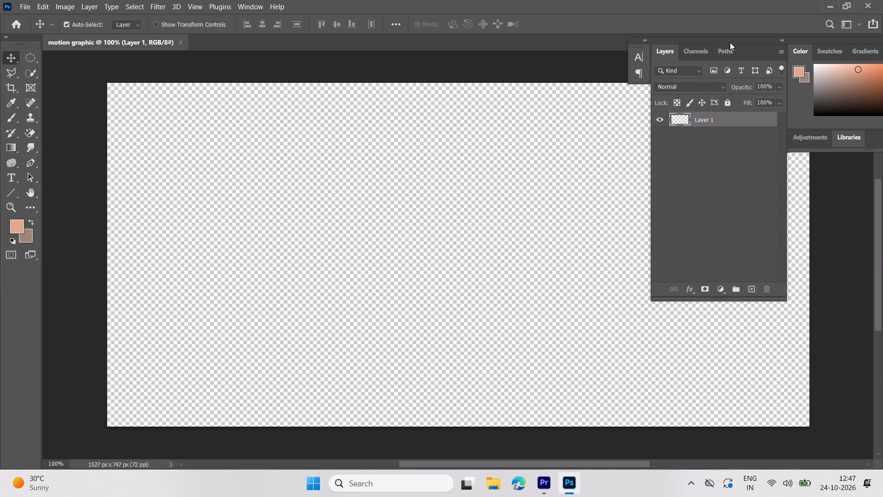
Detach the Paths panel from the Layers panel group.
drag(730, 44, 782, 117)
drag(753, 124, 736, 125)
click(736, 125)
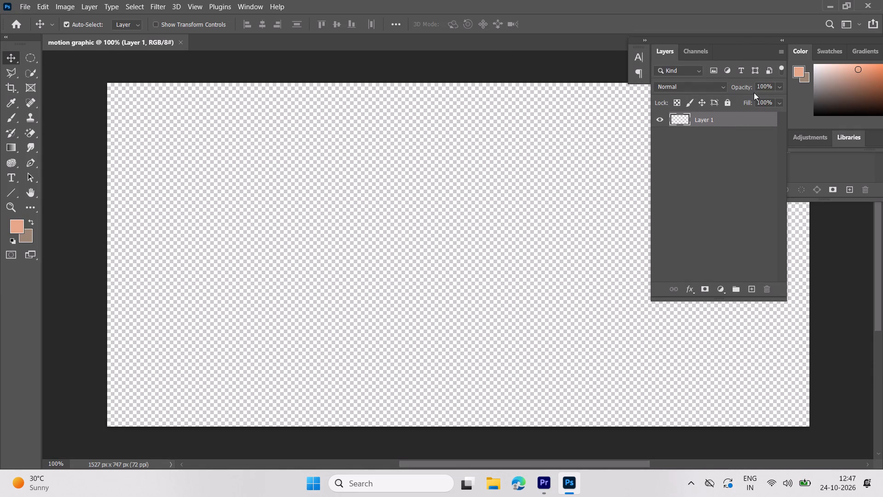
Add a new layer and draw a black-filled rectangle about 660 × 288 px in the upper-left part of the canvas.
click(755, 291)
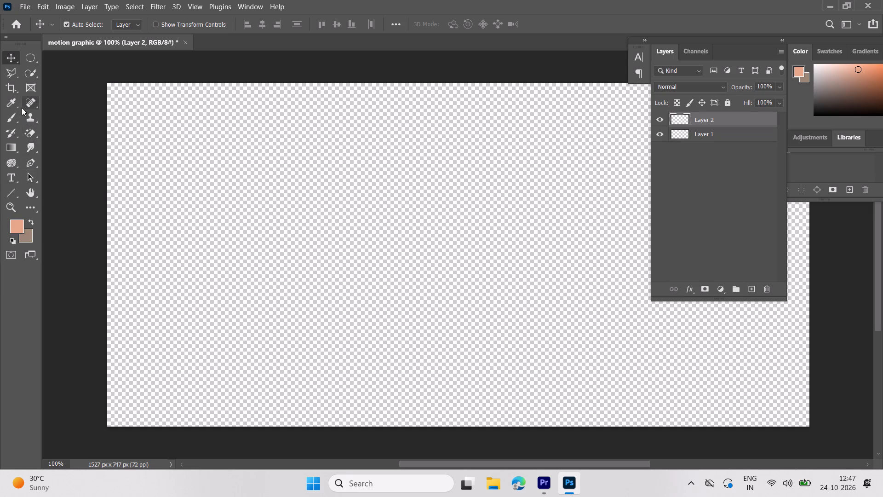
drag(7, 191, 41, 192)
drag(41, 192, 71, 192)
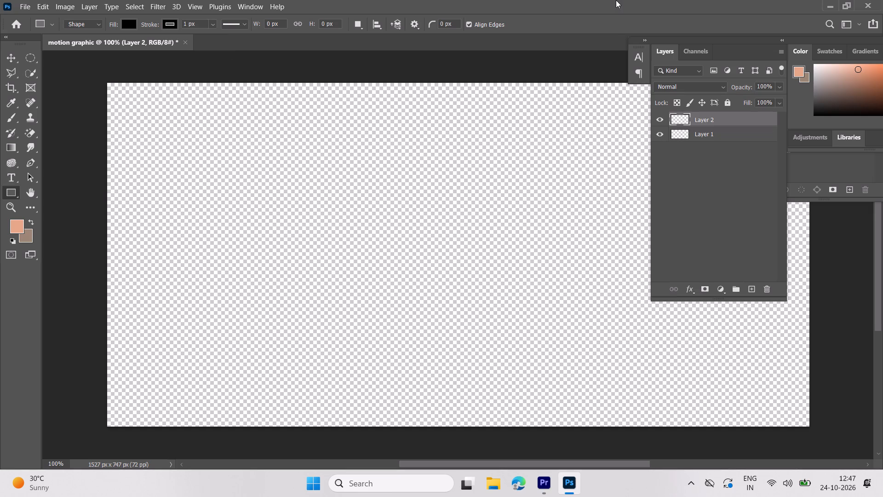
drag(194, 121, 491, 268)
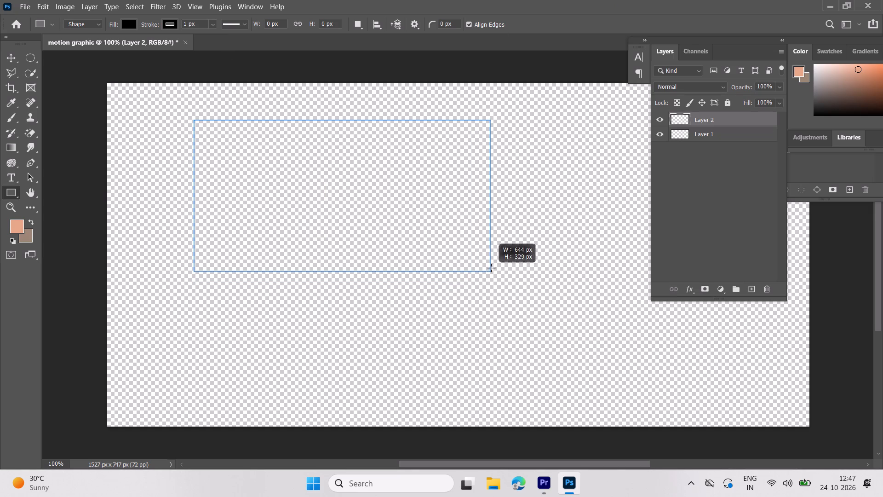
drag(491, 268, 497, 251)
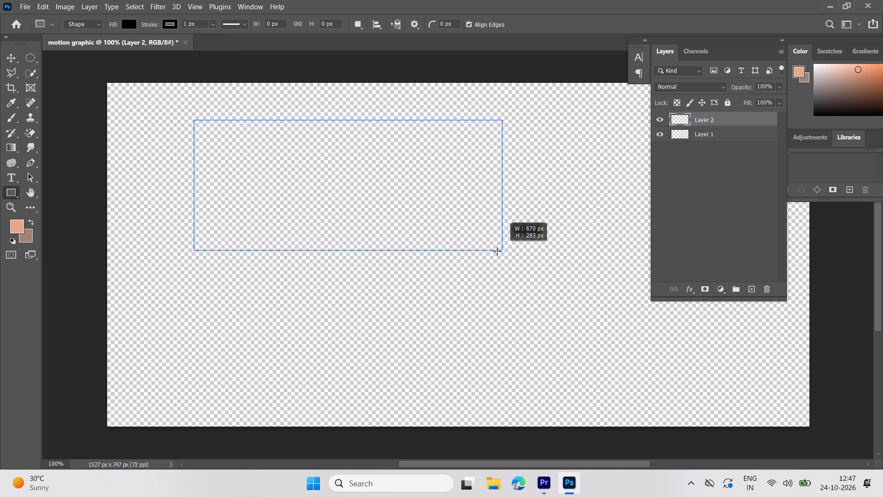
drag(497, 251, 497, 252)
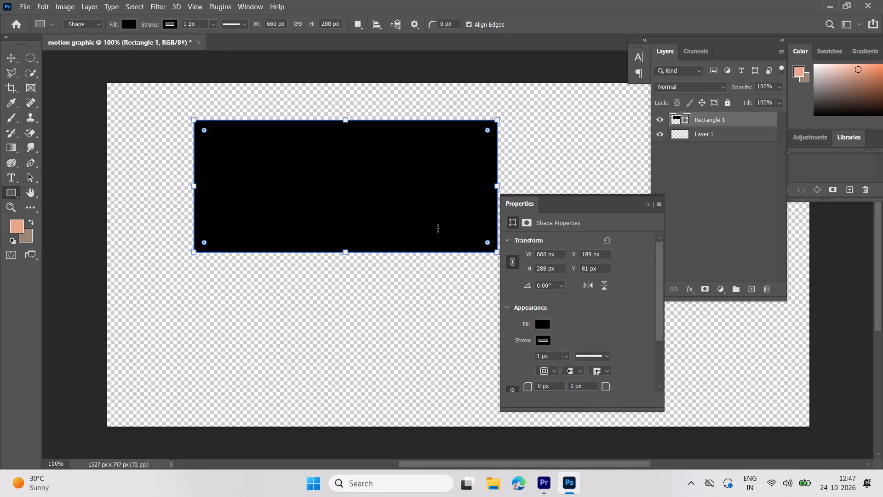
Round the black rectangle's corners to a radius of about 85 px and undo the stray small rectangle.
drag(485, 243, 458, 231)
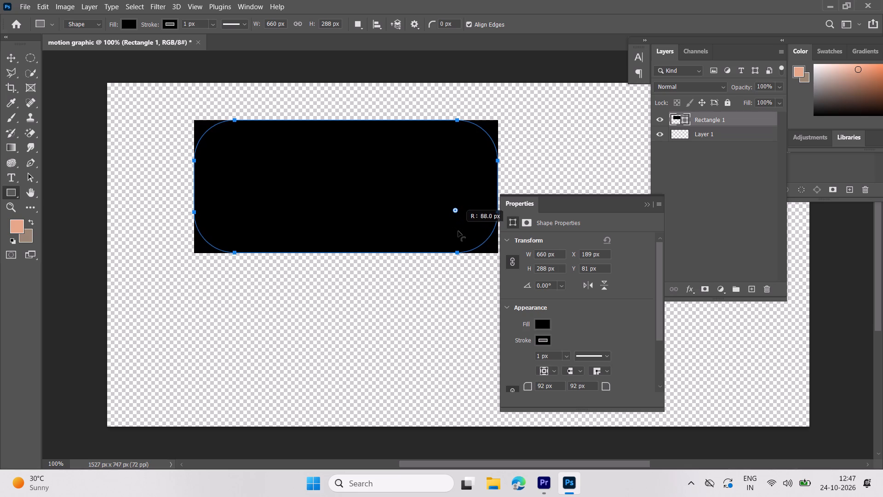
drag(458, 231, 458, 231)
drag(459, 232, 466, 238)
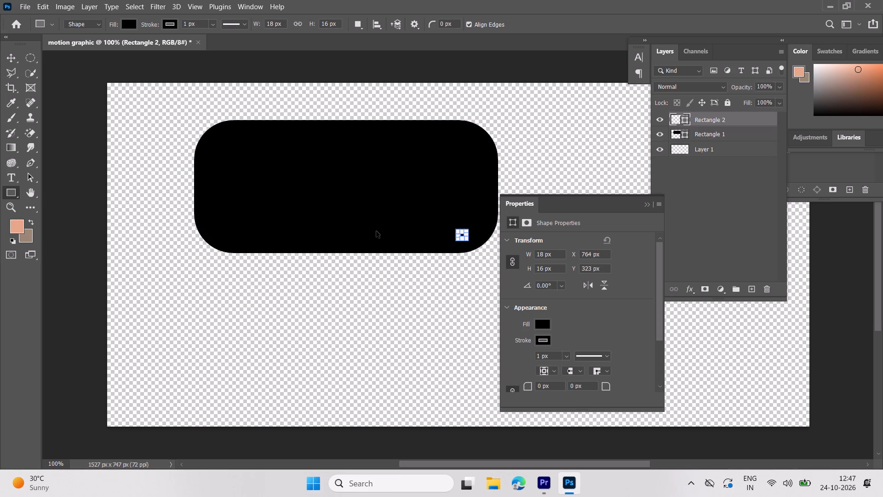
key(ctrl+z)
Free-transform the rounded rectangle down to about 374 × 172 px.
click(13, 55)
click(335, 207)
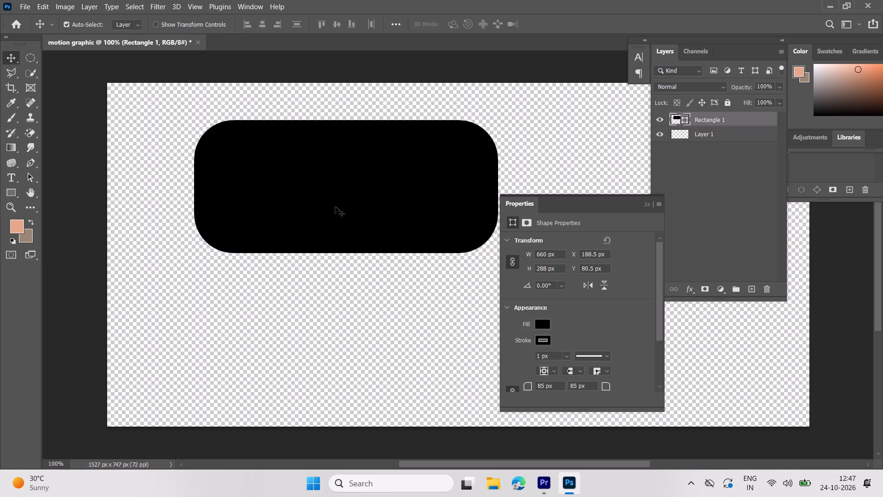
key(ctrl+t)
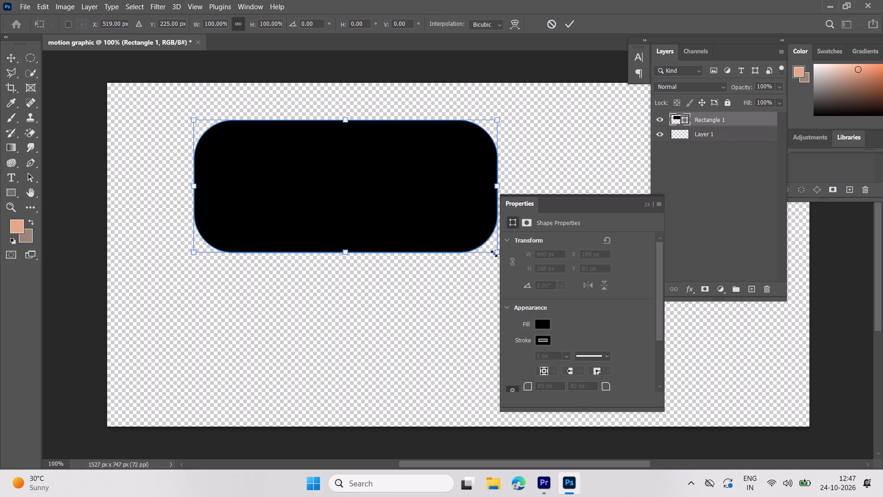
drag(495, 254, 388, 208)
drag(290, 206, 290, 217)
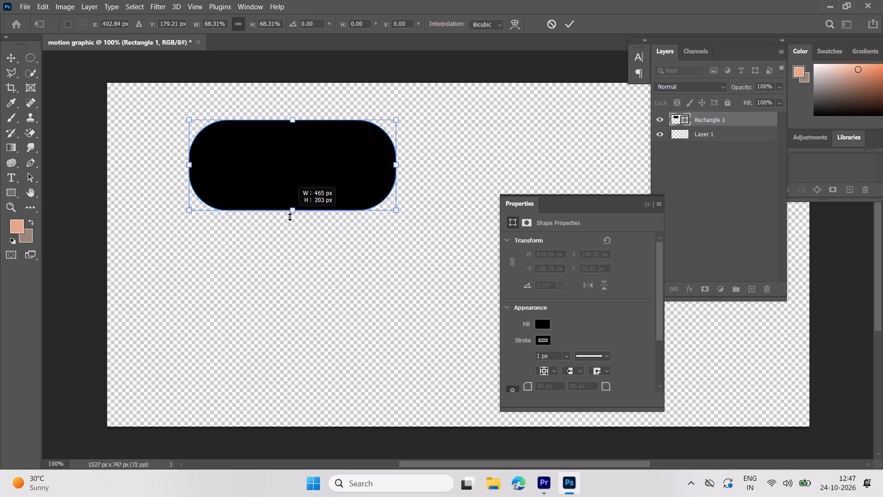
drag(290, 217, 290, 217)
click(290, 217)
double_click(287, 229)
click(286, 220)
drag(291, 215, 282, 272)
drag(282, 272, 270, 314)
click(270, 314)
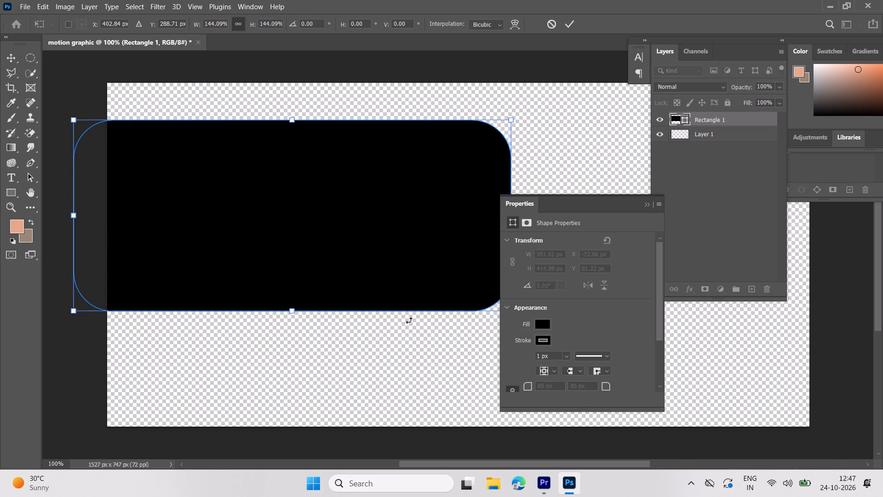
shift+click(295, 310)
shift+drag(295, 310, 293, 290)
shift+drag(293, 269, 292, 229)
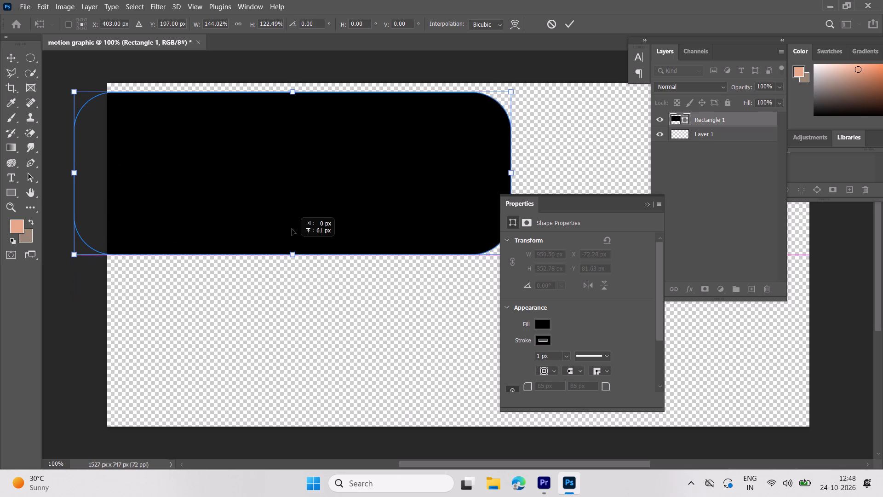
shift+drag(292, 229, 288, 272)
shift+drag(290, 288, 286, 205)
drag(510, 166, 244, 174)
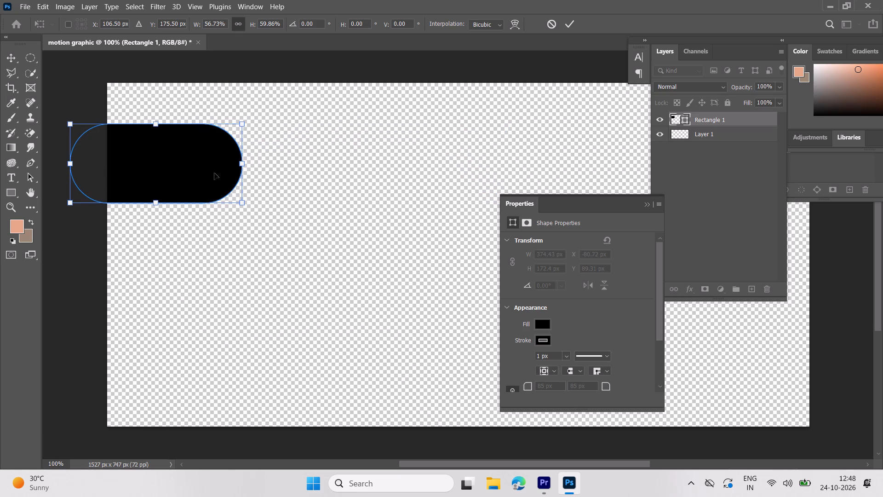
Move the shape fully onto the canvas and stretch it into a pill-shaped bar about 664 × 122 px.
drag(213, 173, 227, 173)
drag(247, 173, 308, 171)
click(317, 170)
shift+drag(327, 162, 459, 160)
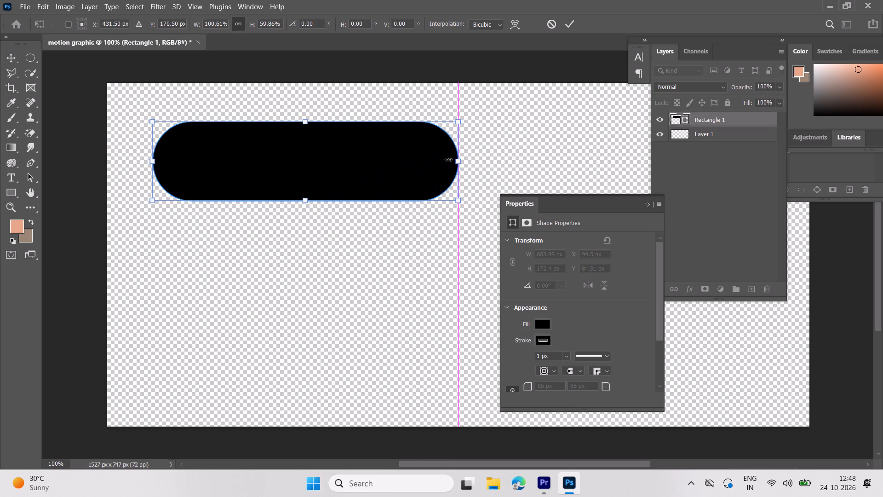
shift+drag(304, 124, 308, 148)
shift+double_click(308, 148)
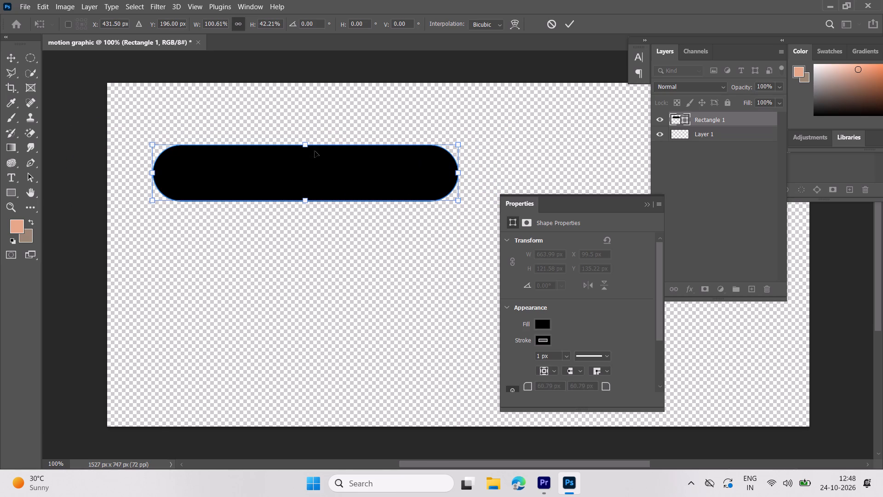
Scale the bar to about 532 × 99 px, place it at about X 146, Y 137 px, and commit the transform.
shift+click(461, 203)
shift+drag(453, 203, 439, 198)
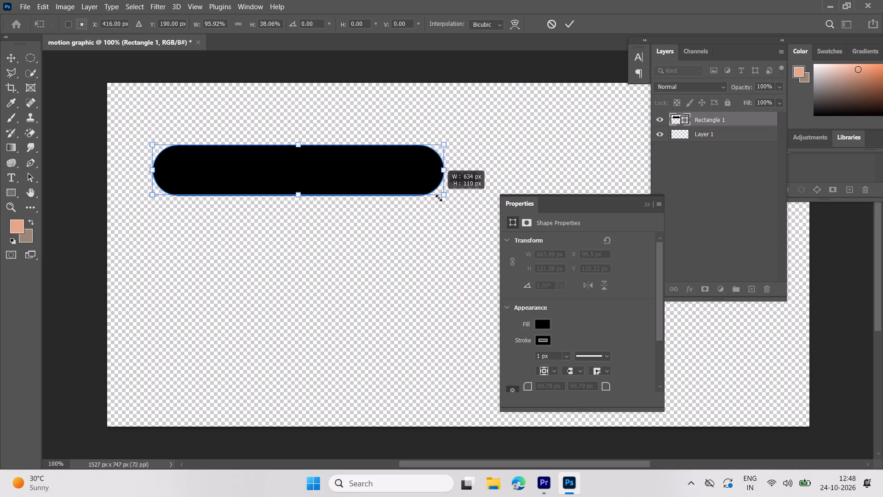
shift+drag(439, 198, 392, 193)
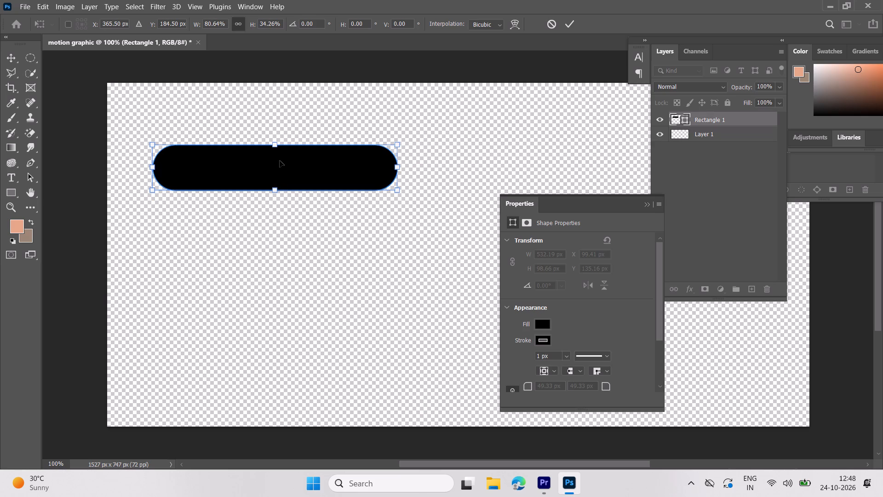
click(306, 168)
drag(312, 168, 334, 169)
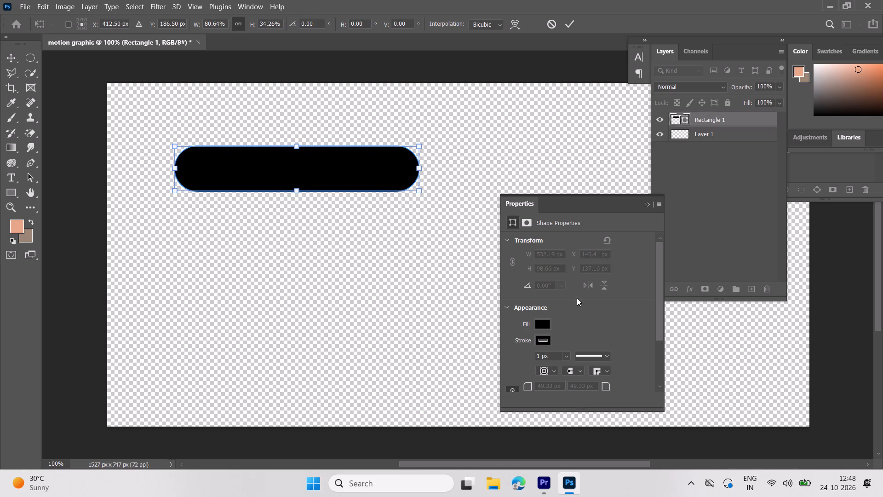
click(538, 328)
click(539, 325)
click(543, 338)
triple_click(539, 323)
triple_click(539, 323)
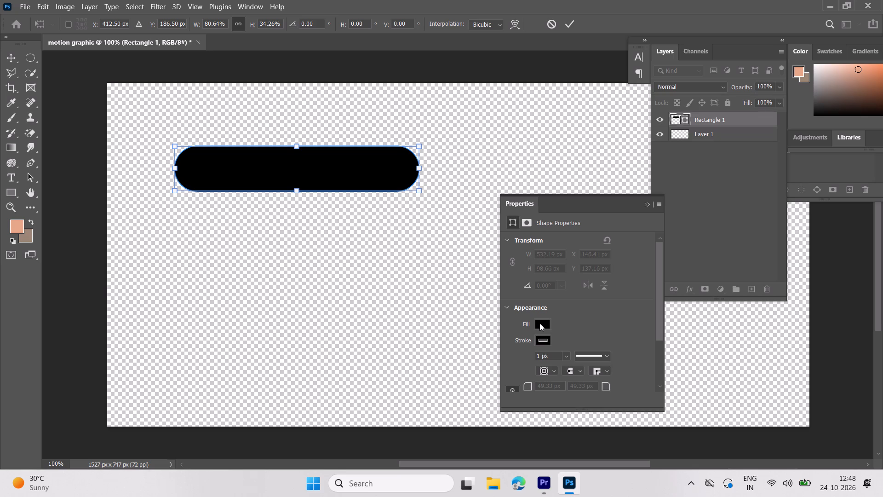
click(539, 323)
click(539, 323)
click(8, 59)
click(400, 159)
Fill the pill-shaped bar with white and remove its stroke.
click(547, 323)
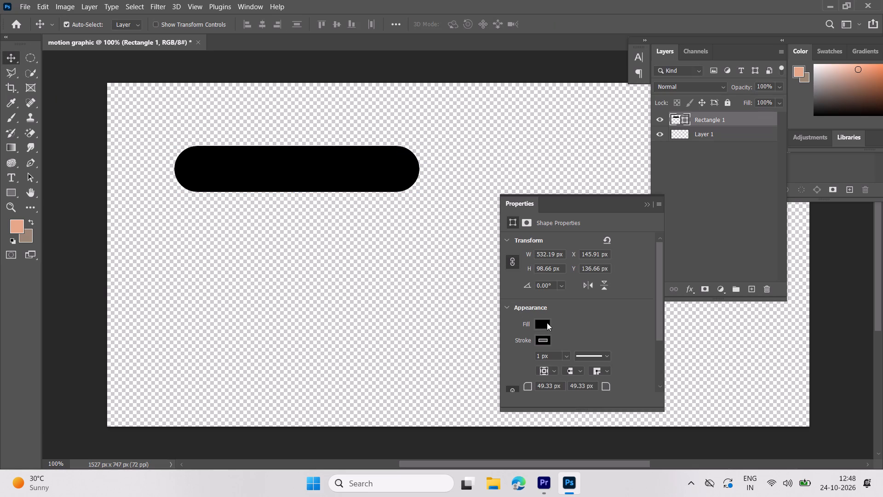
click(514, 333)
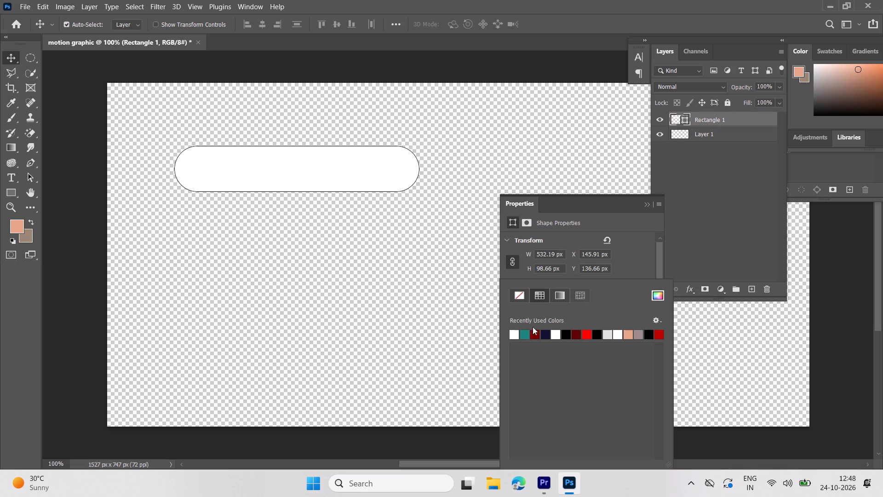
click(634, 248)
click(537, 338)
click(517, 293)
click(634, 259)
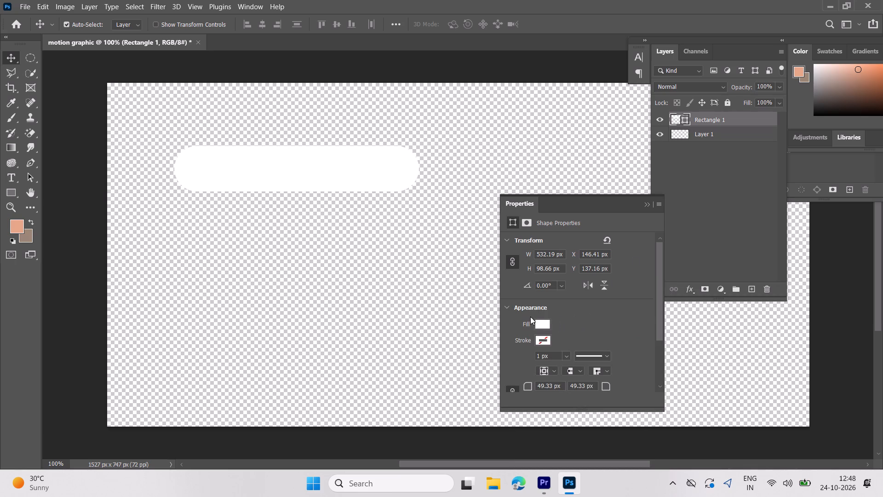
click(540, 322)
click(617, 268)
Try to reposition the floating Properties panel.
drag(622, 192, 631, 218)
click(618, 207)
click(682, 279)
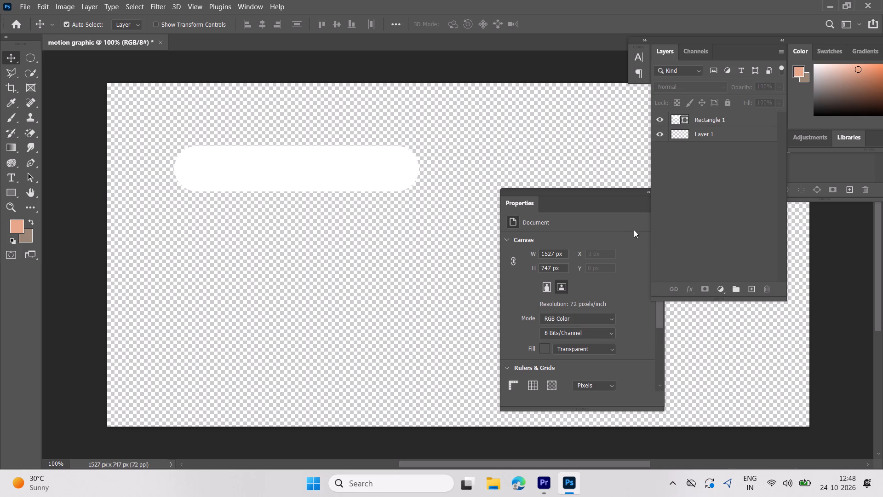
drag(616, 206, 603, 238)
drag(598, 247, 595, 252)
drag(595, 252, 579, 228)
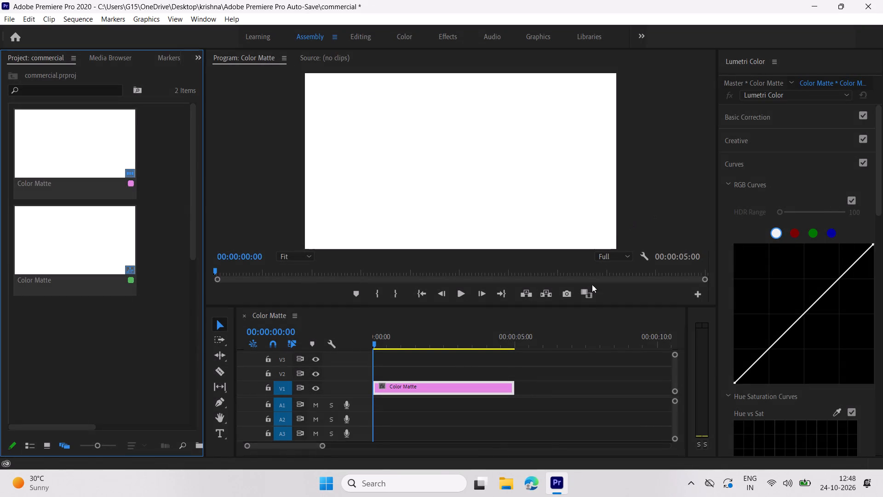
Relaunch Adobe Photoshop 2021 from Windows search.
click(443, 475)
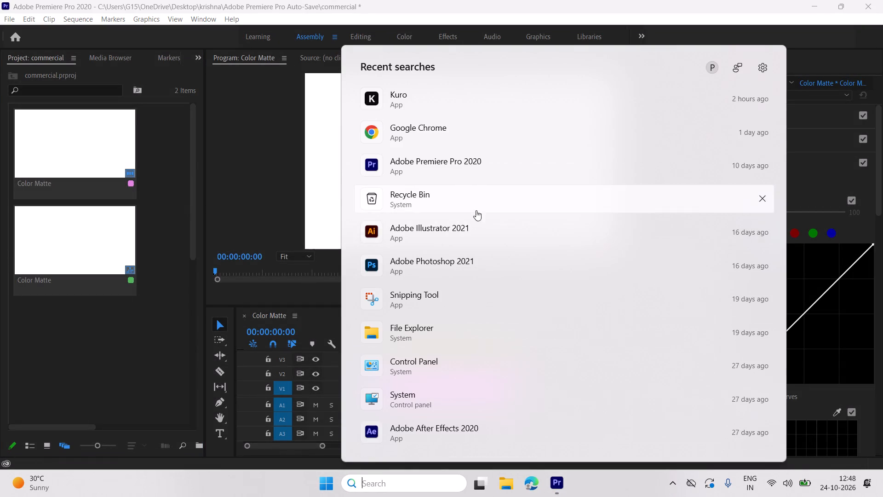
click(483, 267)
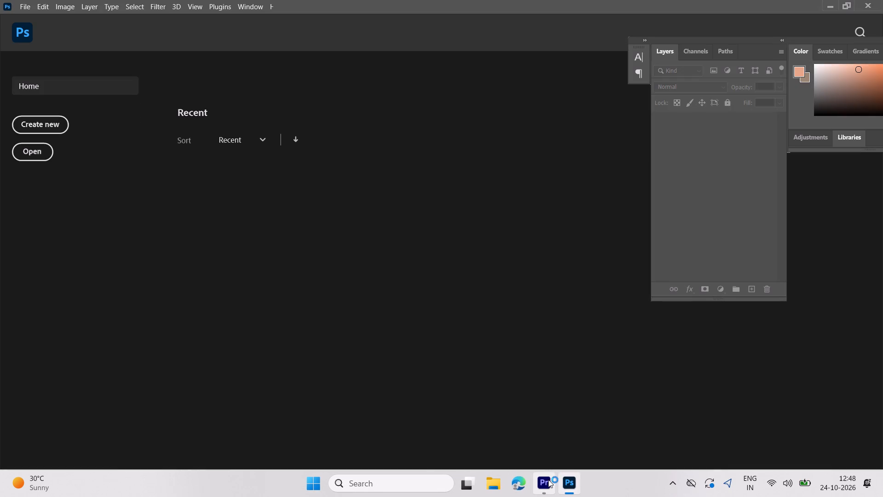
Create a new portrait document of 747 × 1527 px at 72 ppi with a transparent background.
double_click(20, 116)
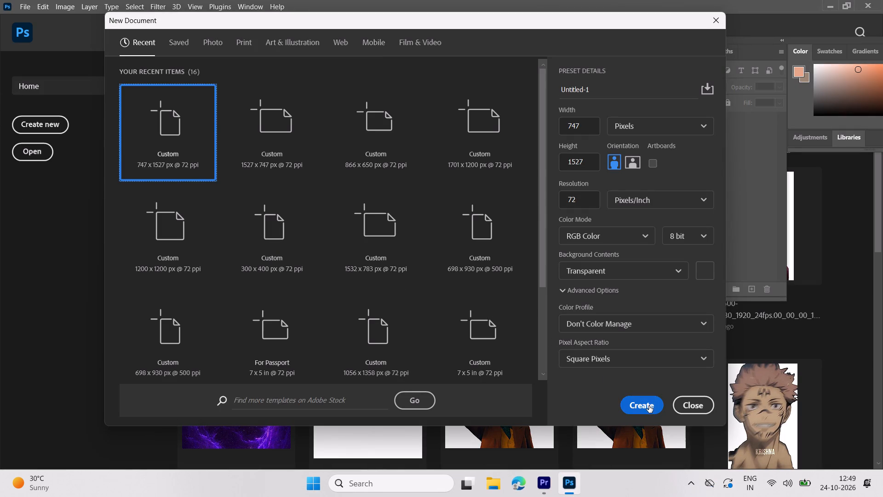
click(649, 406)
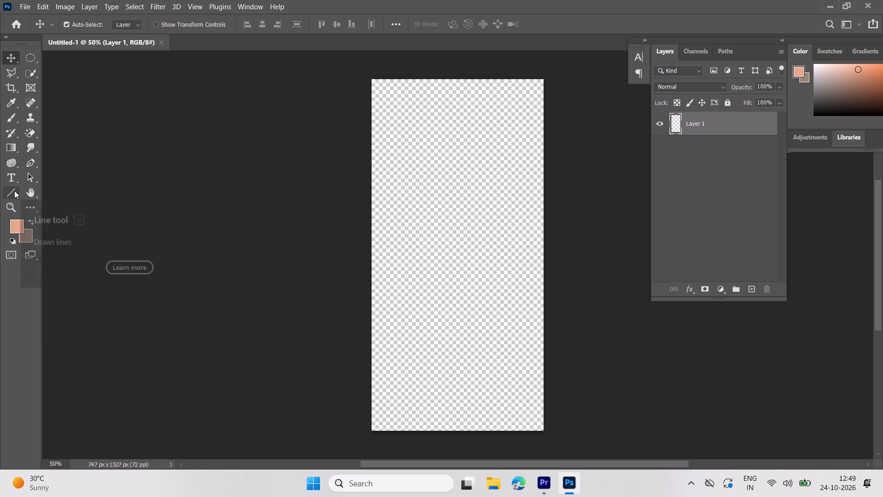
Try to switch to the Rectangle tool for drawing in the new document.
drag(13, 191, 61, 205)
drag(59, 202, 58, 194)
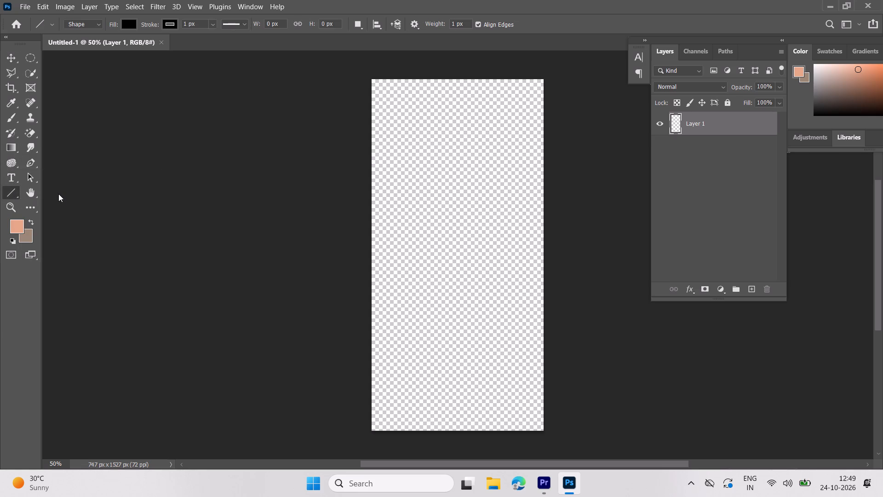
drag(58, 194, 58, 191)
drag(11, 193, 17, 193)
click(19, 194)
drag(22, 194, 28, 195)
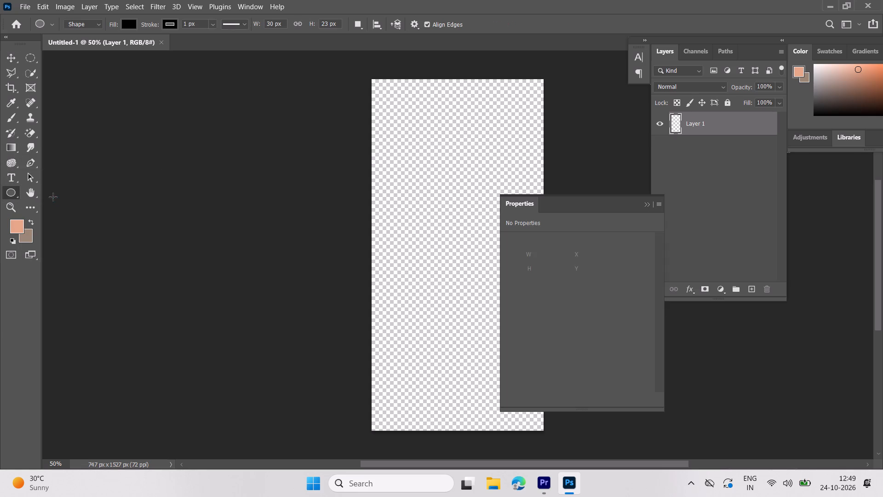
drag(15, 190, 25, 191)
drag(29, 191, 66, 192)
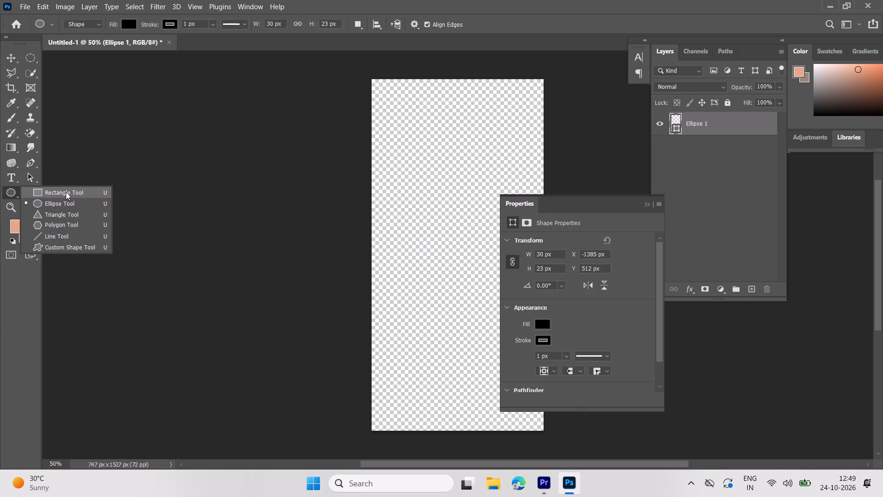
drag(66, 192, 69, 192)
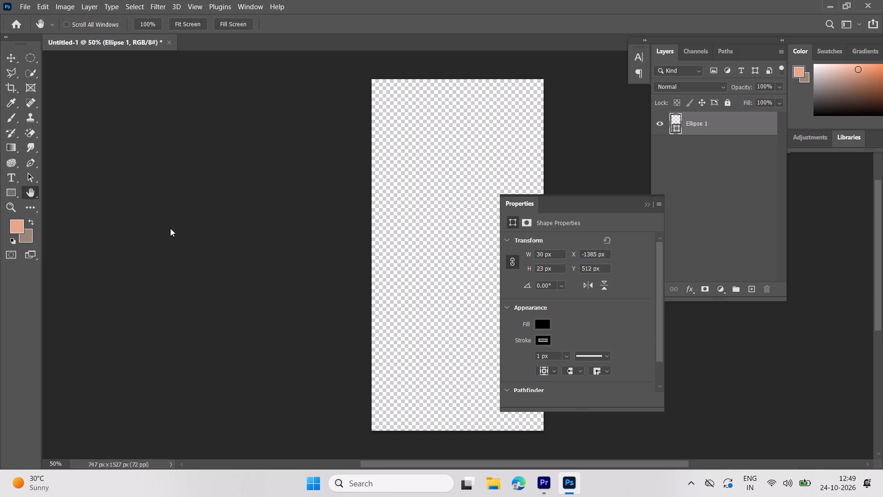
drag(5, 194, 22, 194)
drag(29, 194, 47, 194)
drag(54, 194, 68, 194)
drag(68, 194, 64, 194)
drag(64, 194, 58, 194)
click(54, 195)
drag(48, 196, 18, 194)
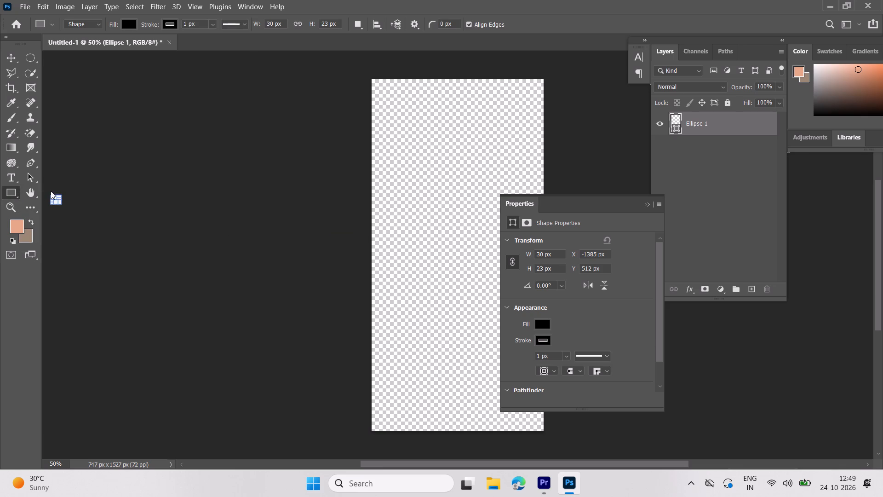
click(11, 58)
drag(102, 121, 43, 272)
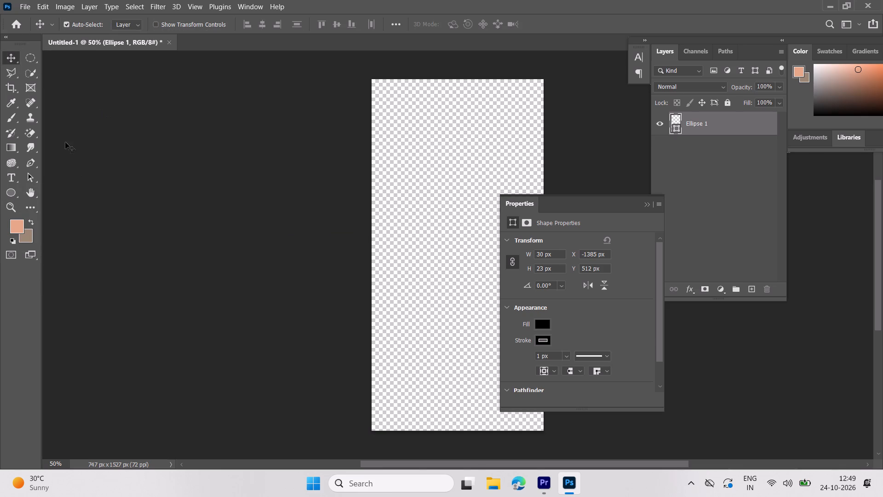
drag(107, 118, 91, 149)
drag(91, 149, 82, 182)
Quit Photoshop without saving the untitled portrait document.
click(873, 0)
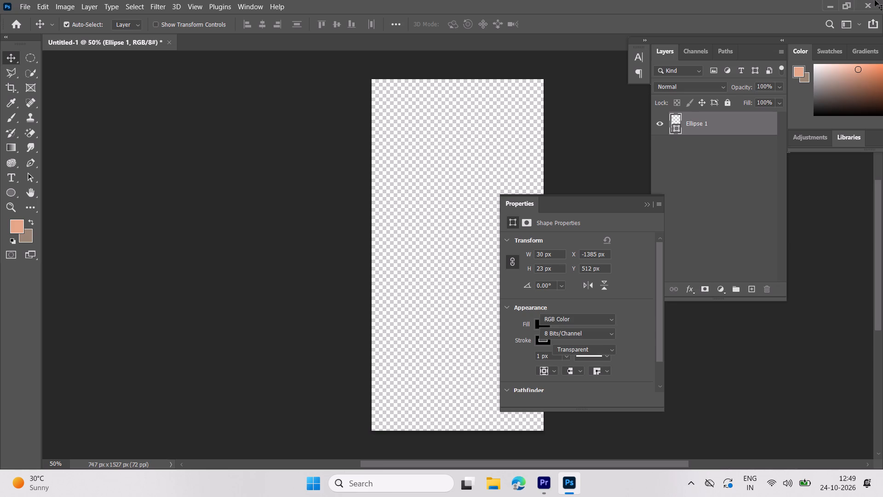
click(875, 0)
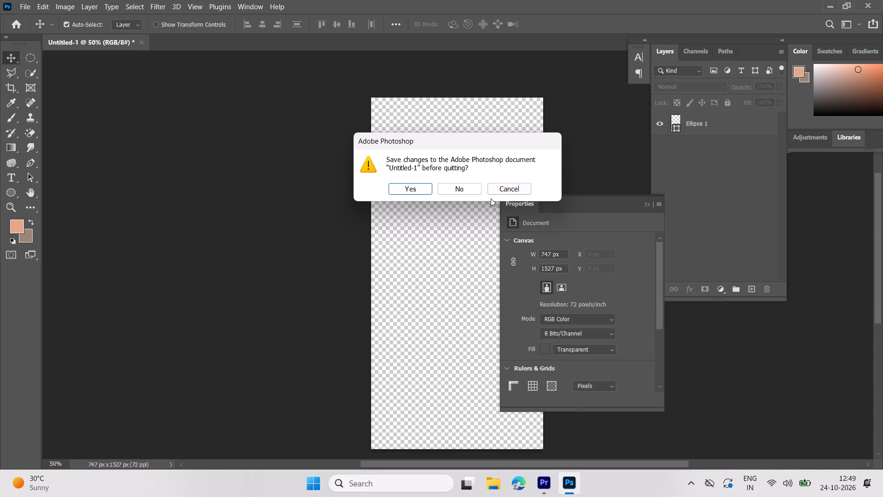
click(453, 183)
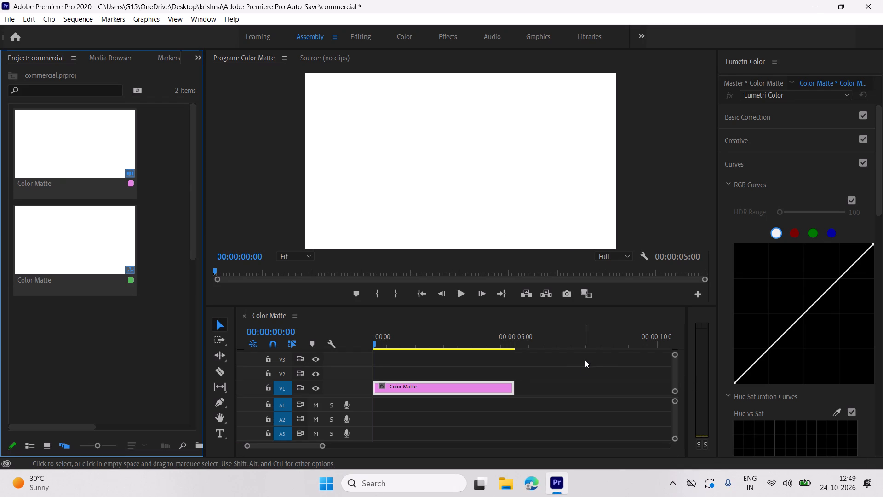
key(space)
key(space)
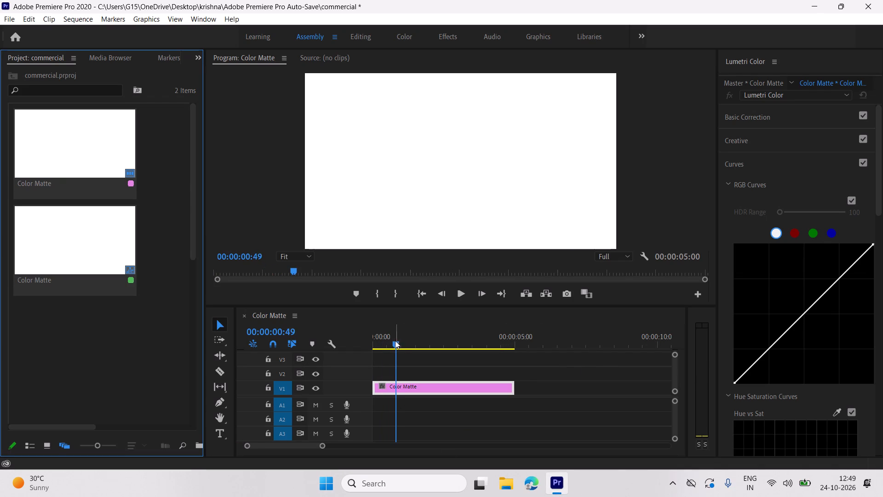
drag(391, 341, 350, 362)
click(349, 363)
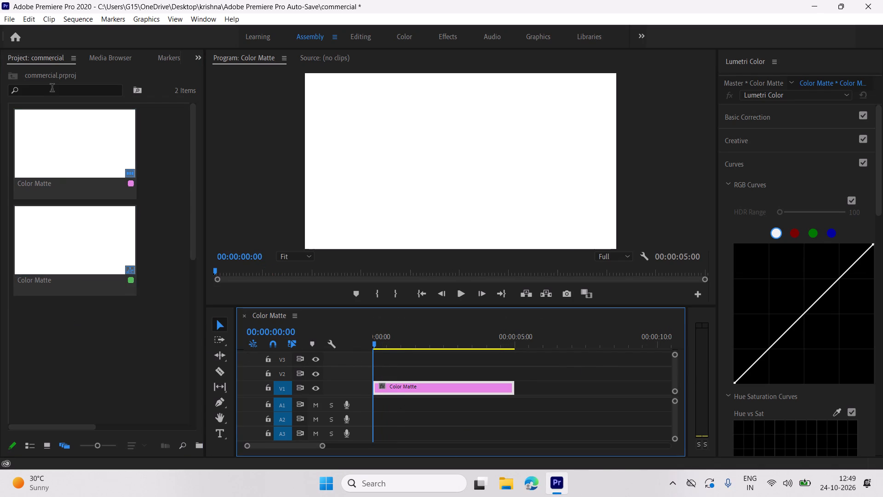
Import the three headset images download, image and h520w-green-image-main-600x600-1 from the Downloads folder into the commercial project.
click(6, 19)
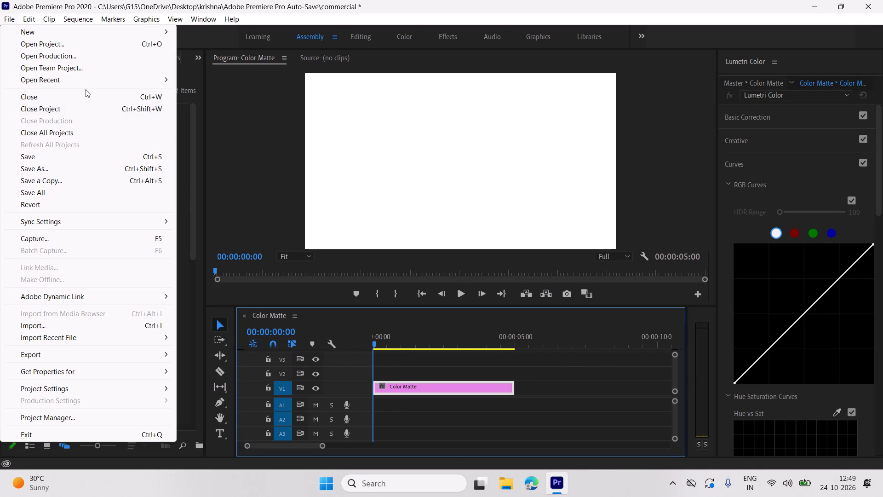
click(183, 170)
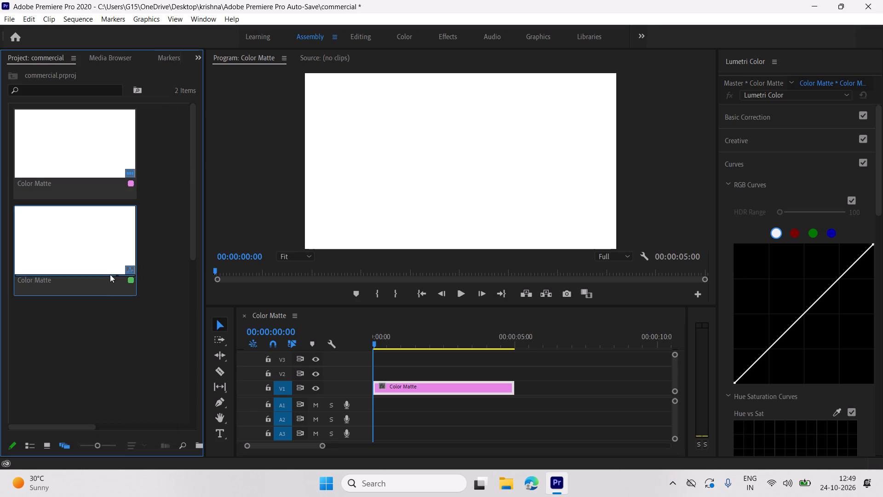
double_click(91, 338)
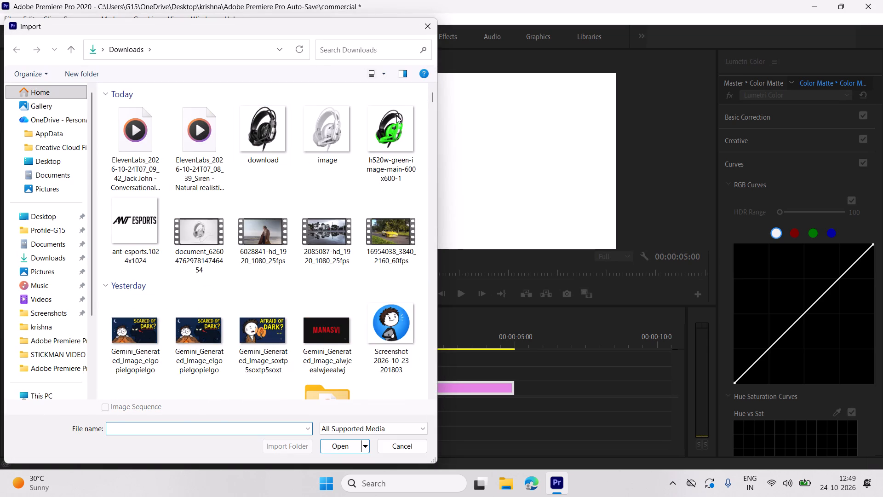
click(384, 123)
shift+click(289, 136)
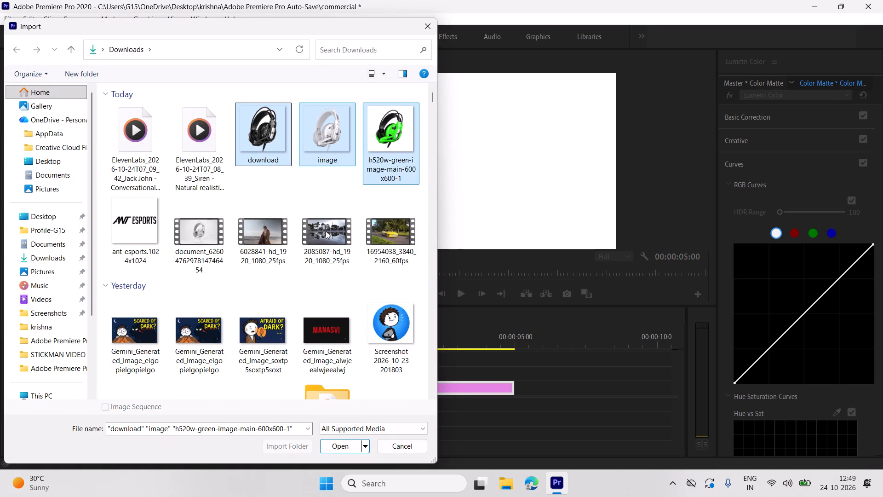
click(338, 447)
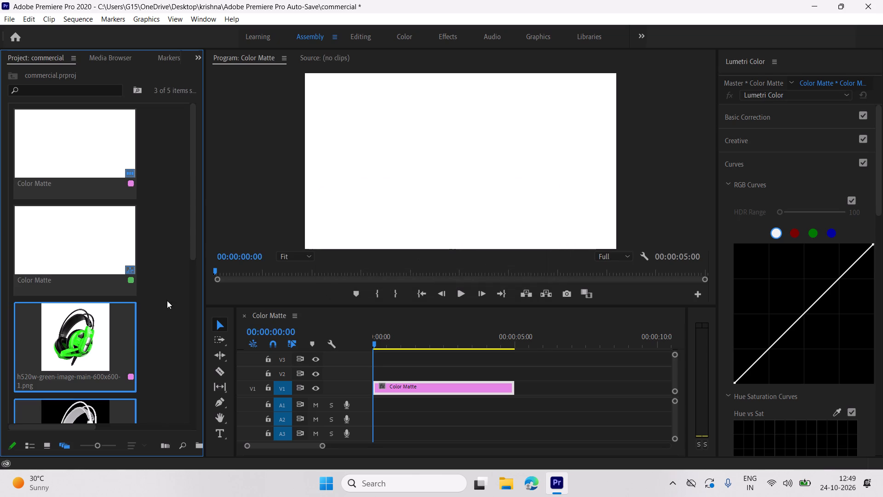
Place the green headset image on track V2 at the start of the sequence, above the Color Matte clip.
click(171, 352)
drag(103, 351, 368, 371)
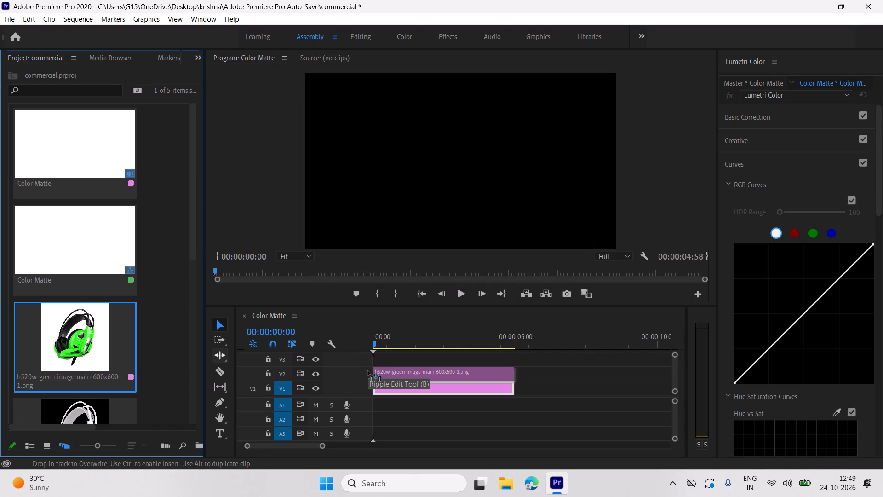
drag(368, 371, 368, 374)
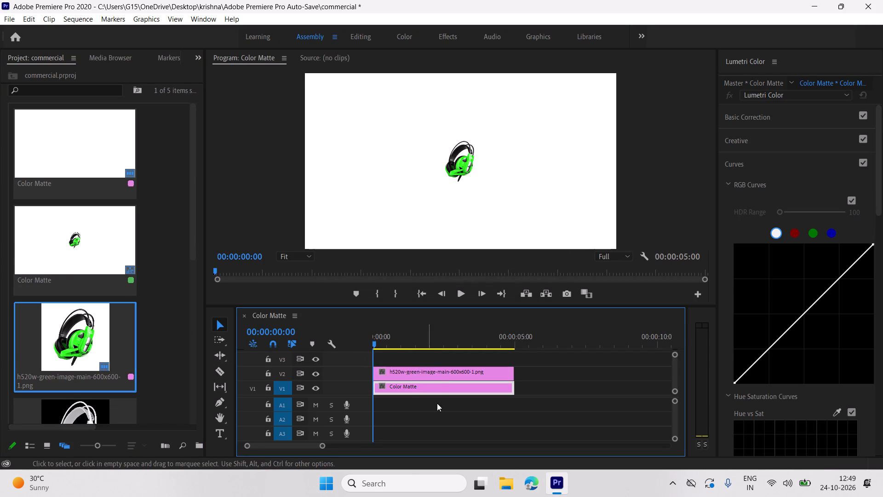
Find the Transform video effect under Distort and apply it to the green headset clip on V2.
click(429, 373)
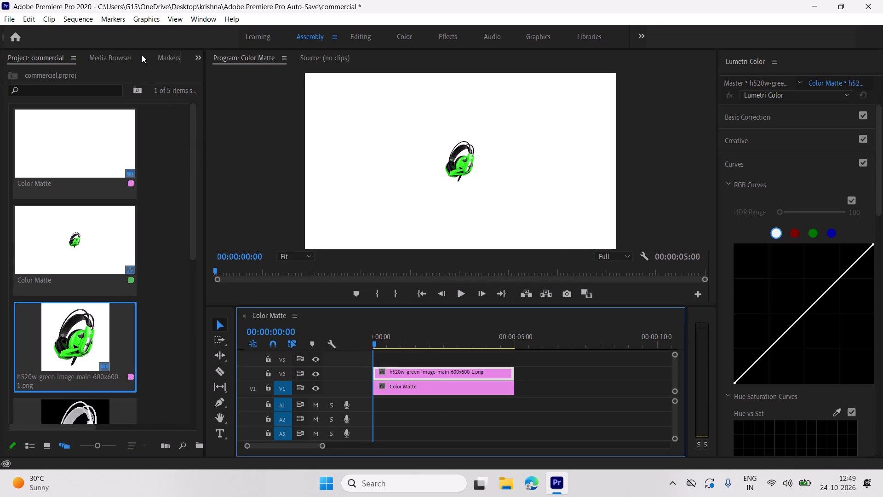
scroll(142, 55, down, 5)
click(75, 76)
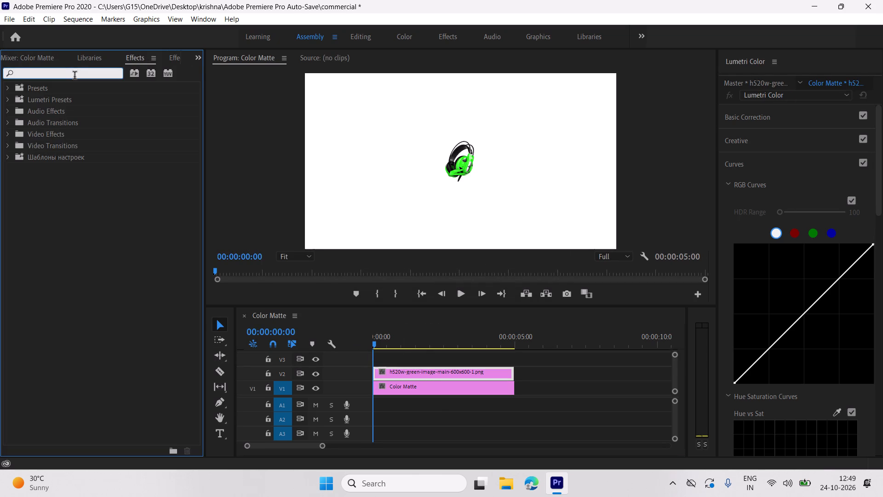
text(transform)
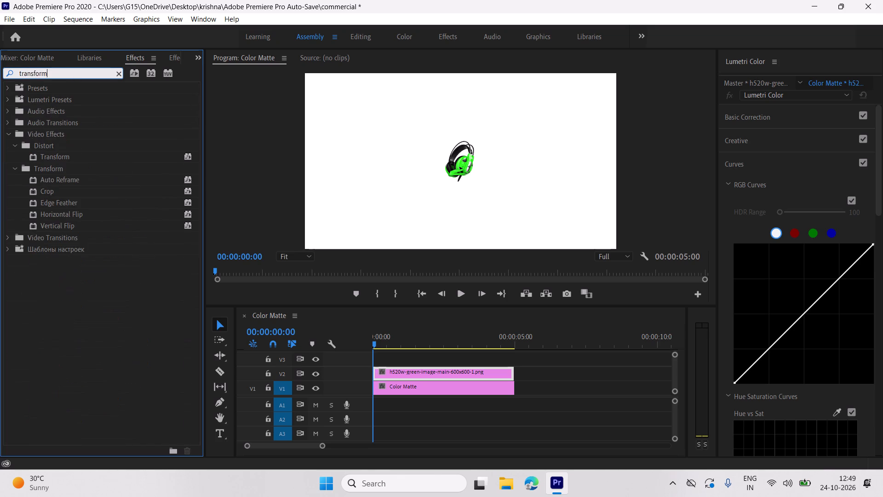
key(Return)
click(68, 152)
drag(84, 158, 86, 158)
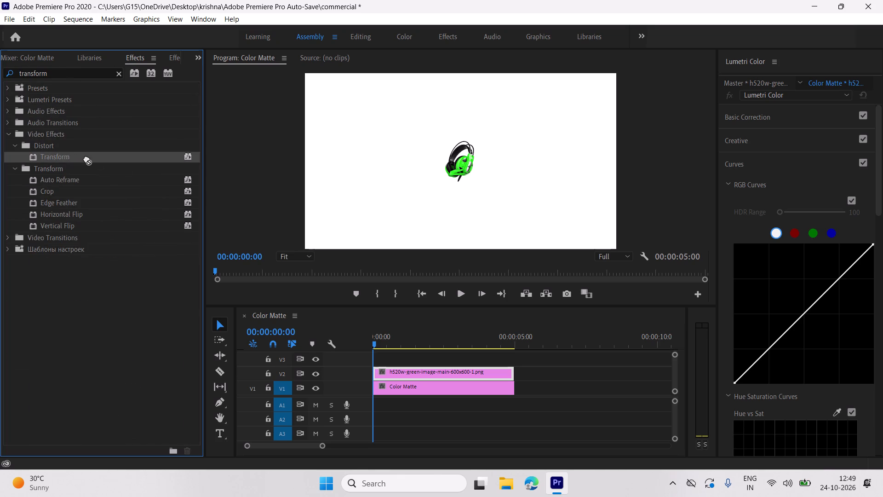
drag(86, 158, 113, 161)
drag(125, 163, 189, 176)
drag(207, 180, 396, 370)
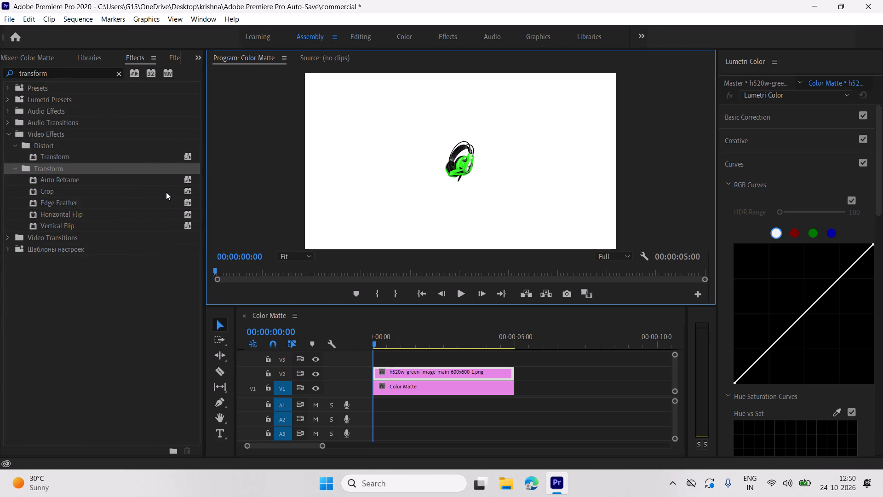
drag(152, 166, 400, 373)
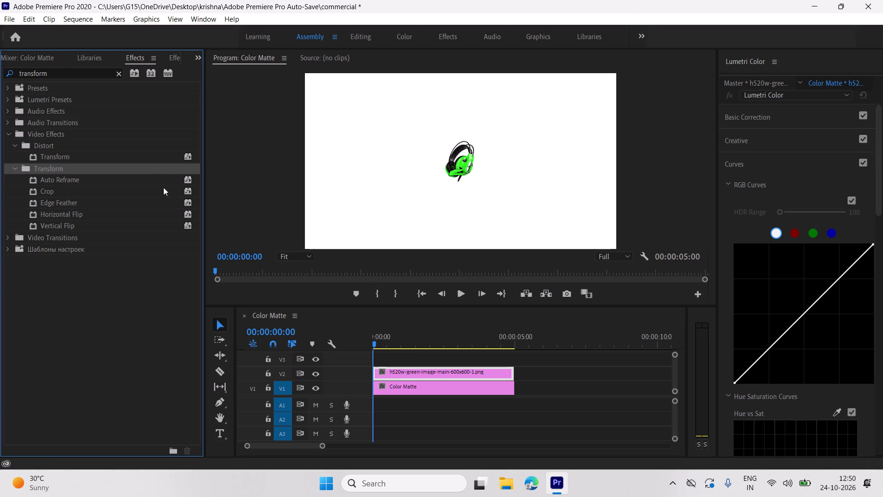
click(150, 159)
click(138, 156)
drag(148, 158, 239, 219)
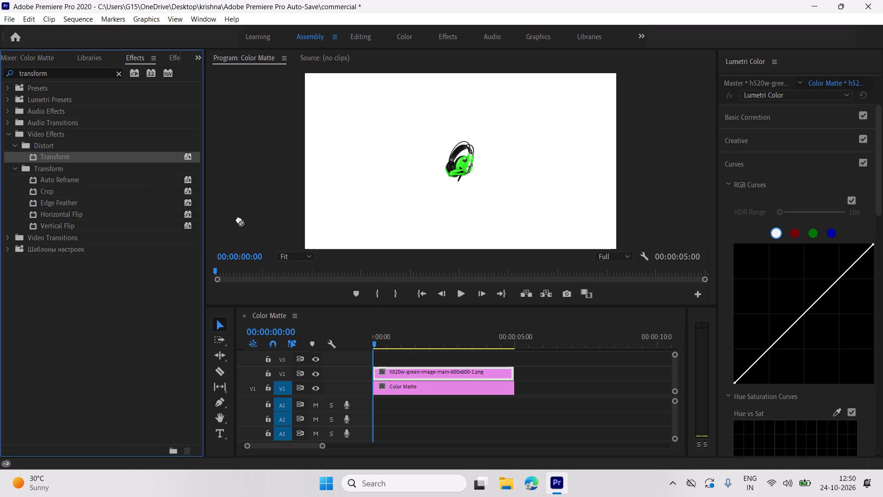
drag(239, 219, 390, 374)
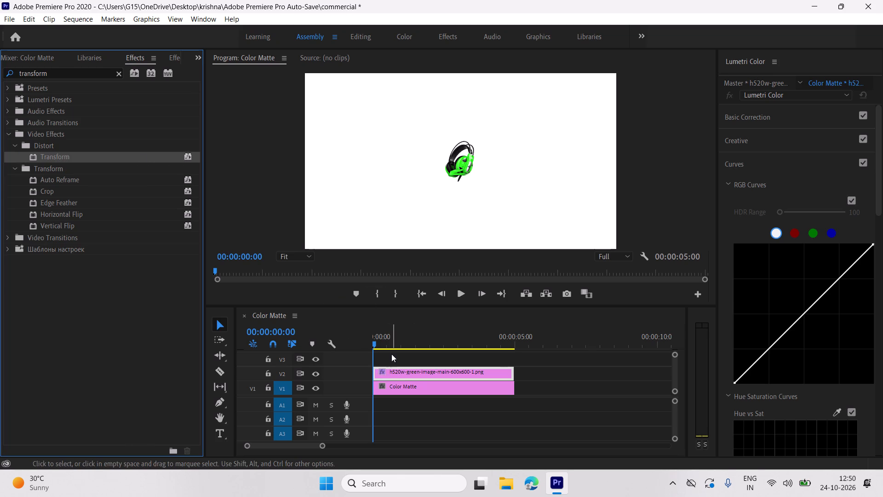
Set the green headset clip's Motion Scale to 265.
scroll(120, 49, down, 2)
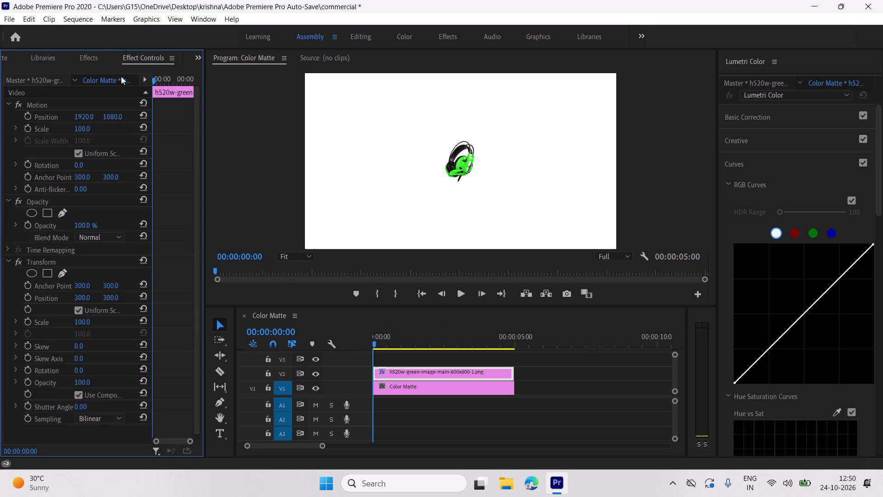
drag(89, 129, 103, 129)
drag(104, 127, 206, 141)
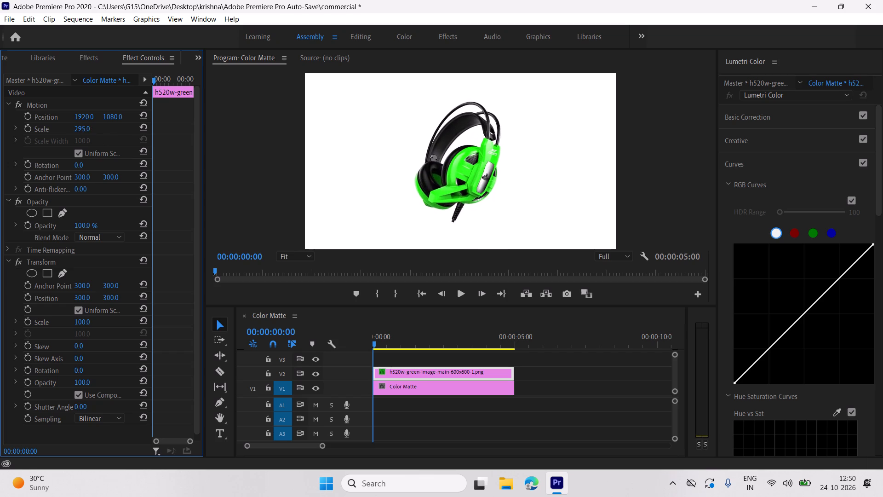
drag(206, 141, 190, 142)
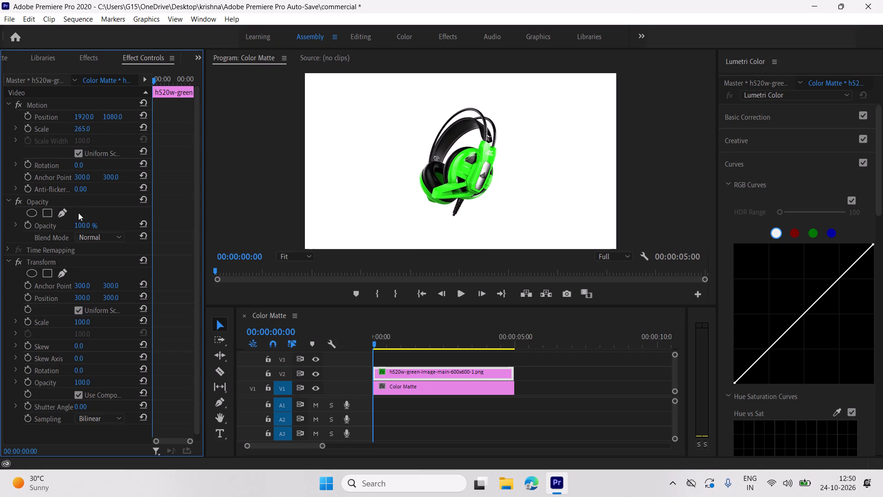
Set the Transform effect's Shutter Angle to 360 on the green headset clip.
scroll(84, 289, down, 6)
click(83, 398)
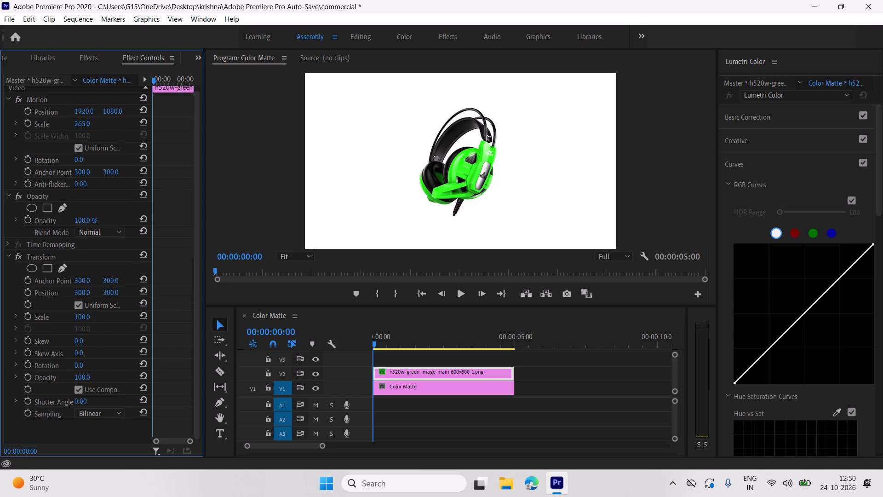
click(90, 399)
drag(95, 399, 123, 400)
drag(150, 402, 381, 427)
drag(87, 402, 705, 415)
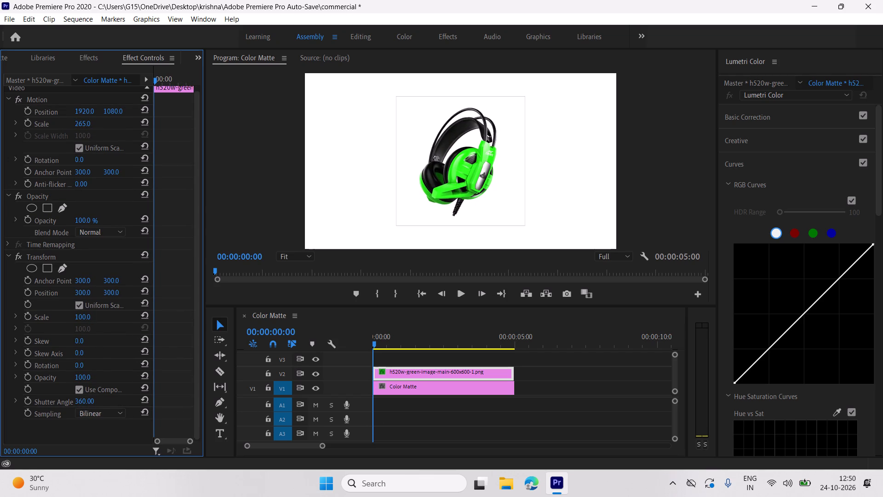
drag(705, 415, 708, 414)
Set the Transform effect's horizontal Position to 1289 and enable Position keyframing at 00:00:00:00.
drag(81, 290, 160, 294)
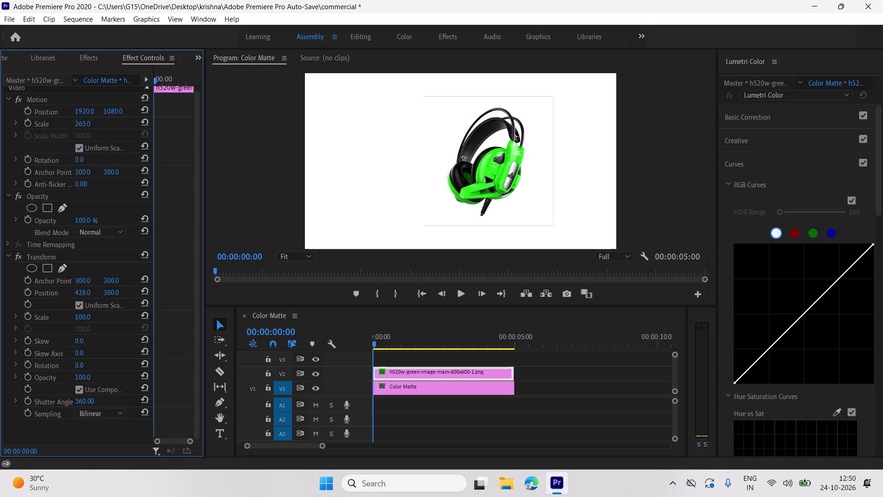
drag(160, 294, 521, 328)
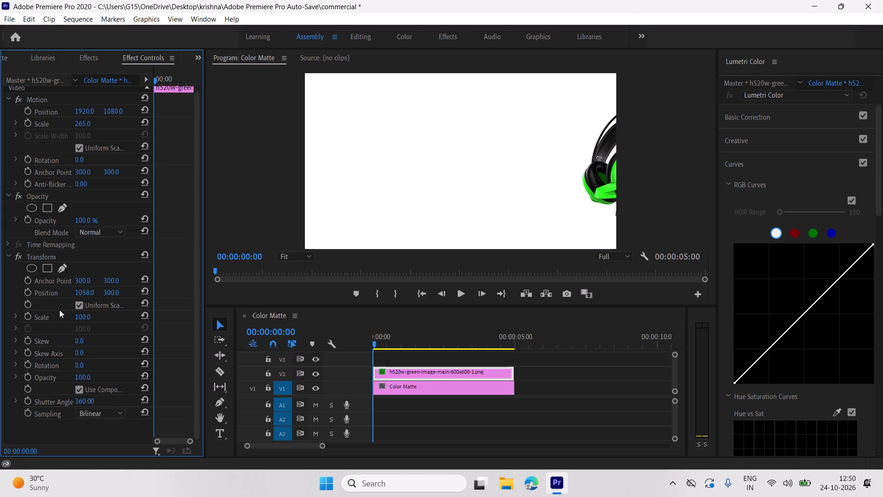
drag(93, 293, 226, 302)
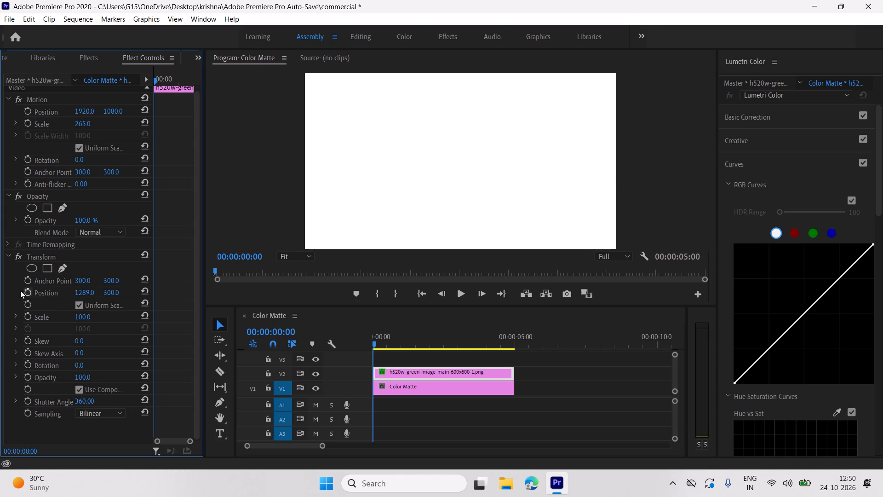
click(28, 294)
Add a second Transform Position keyframe at 00:00:01:46 with the horizontal Position set to 773.
key(space)
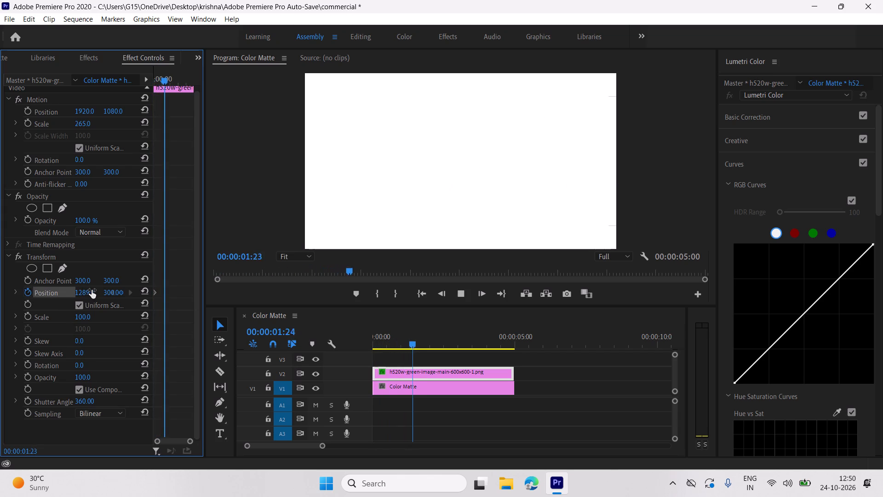
key(space)
drag(92, 290, 11, 292)
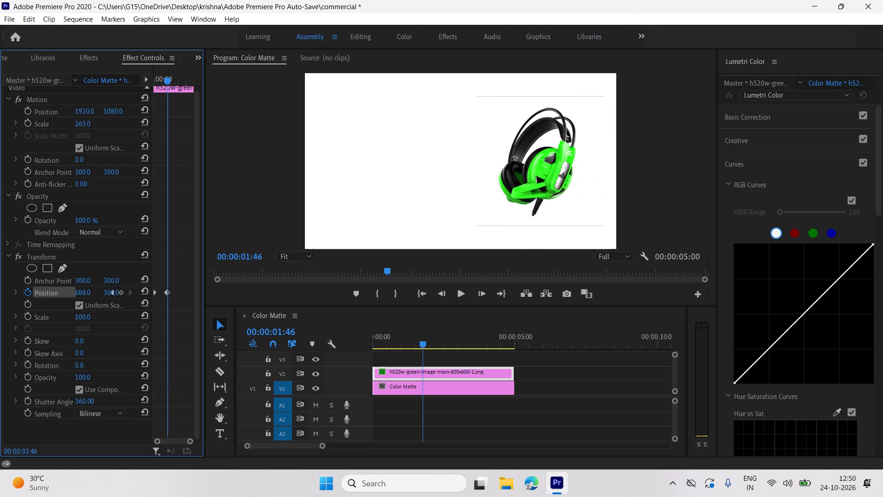
drag(11, 292, 44, 291)
drag(86, 289, 201, 305)
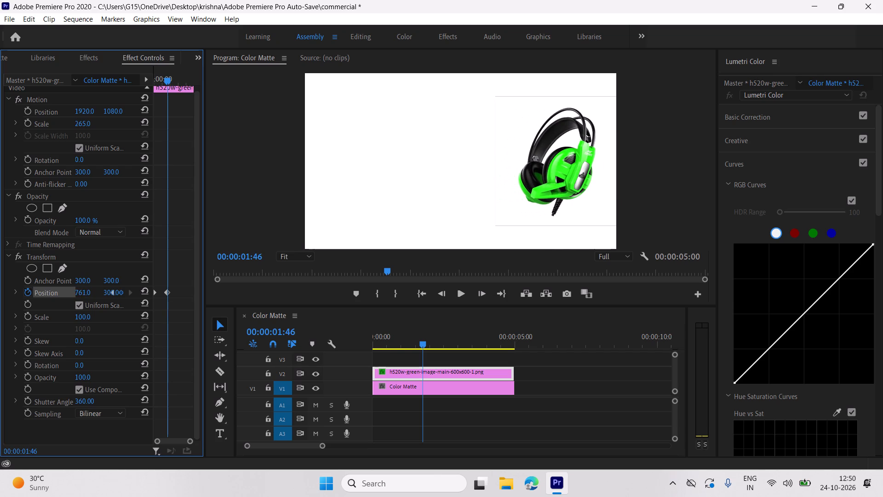
drag(201, 305, 209, 306)
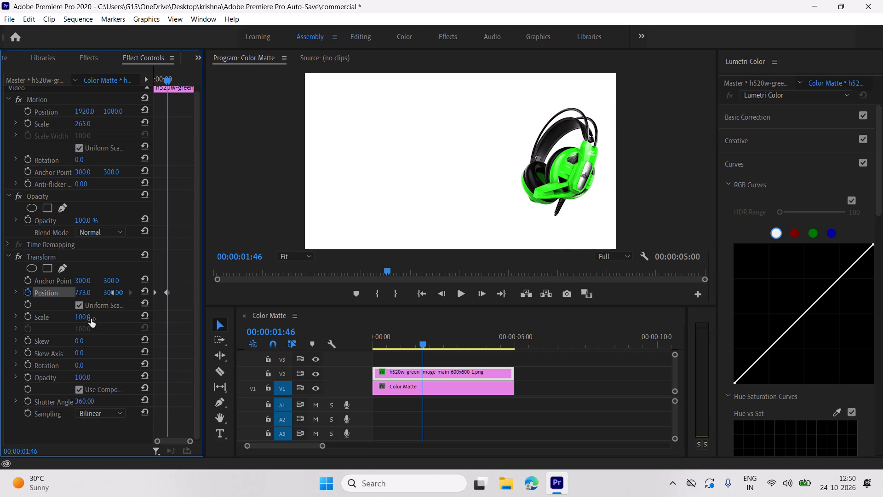
Resize the green headset by setting the Transform Scale to 98 and the Motion Scale to 333.
click(89, 318)
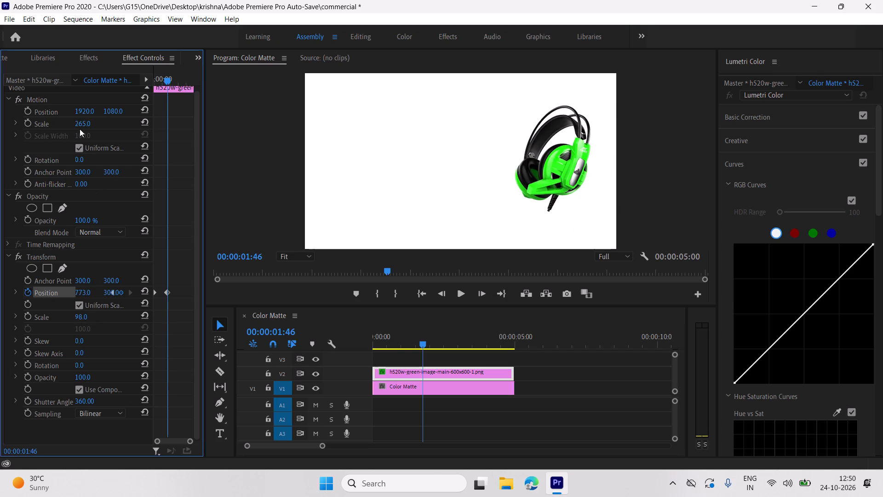
drag(80, 122, 124, 125)
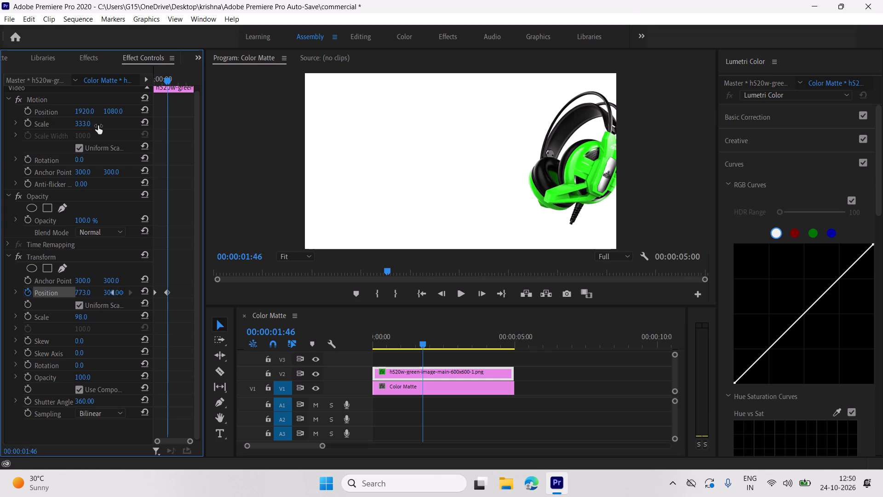
Set the horizontal Transform Position of the green headset's second keyframe at 00:00:01:46 to 690.
click(168, 293)
drag(82, 293, 20, 301)
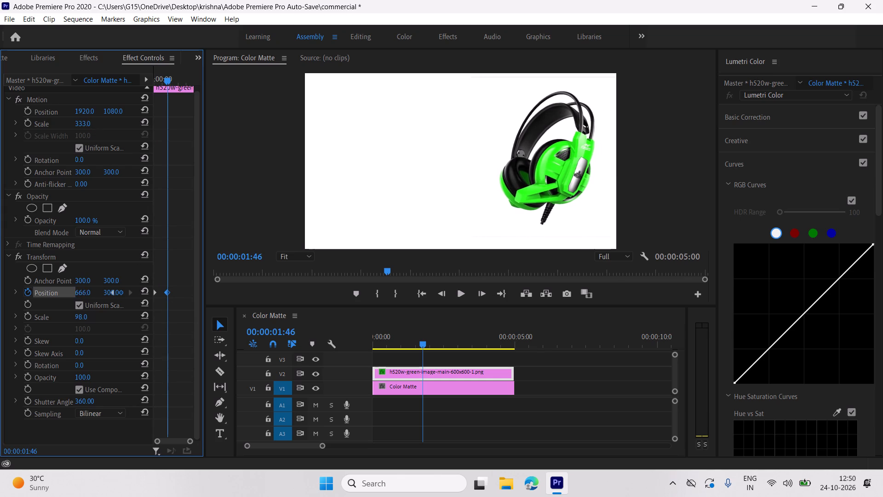
drag(20, 301, 38, 305)
Apply Ease In and Ease Out temporal interpolation to both Transform Position keyframes of the green headset.
drag(183, 264, 150, 346)
right_click(166, 292)
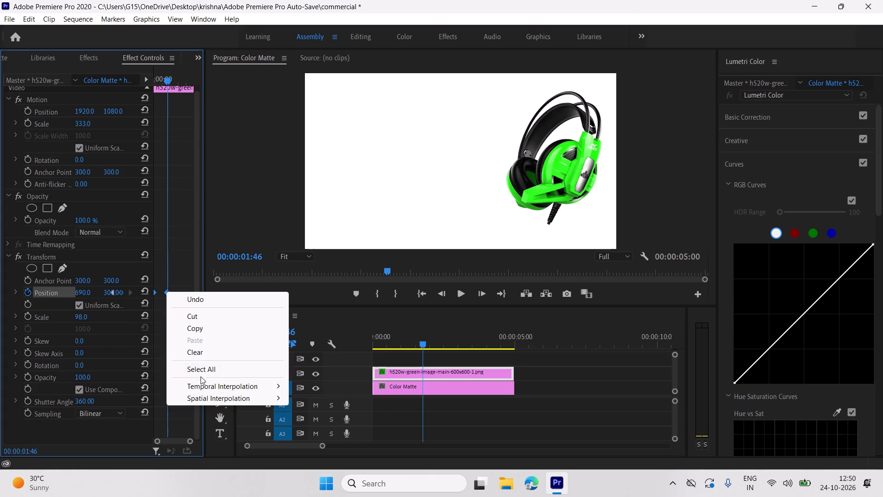
click(201, 380)
click(307, 454)
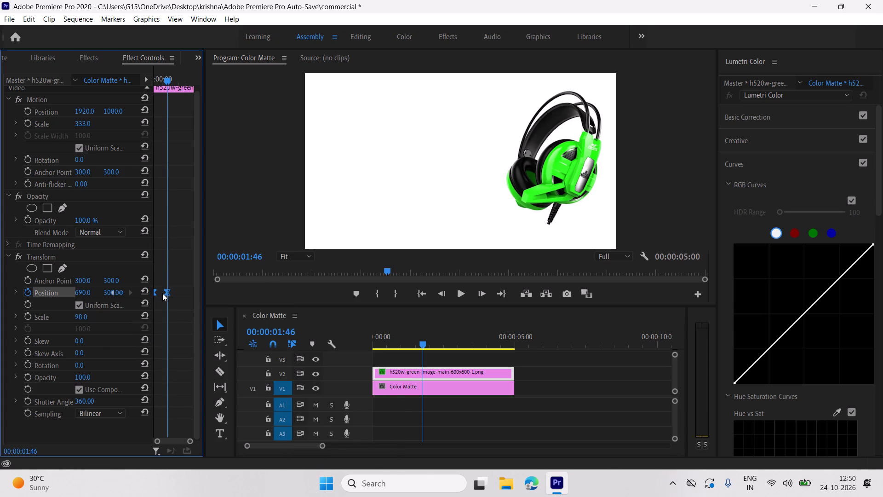
right_click(165, 293)
click(214, 387)
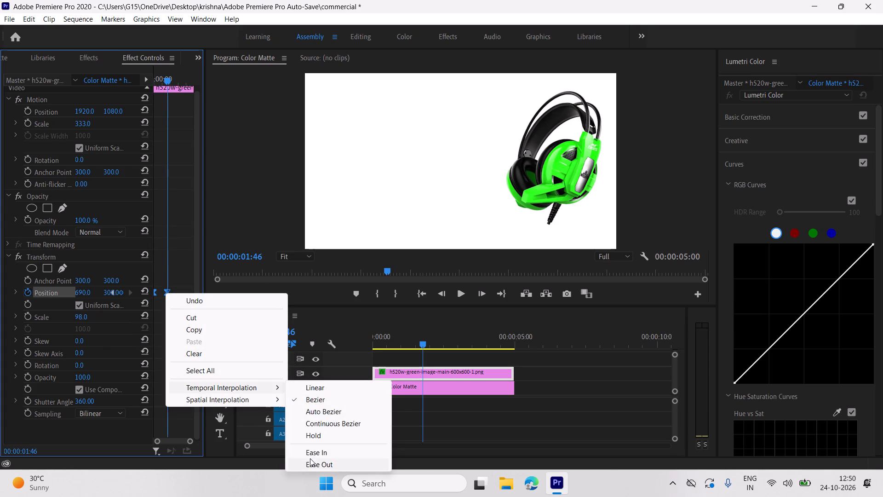
click(310, 458)
Reshape the Position velocity graph to peak near the first keyframe with a long ease into the second, and preview the animation.
click(14, 293)
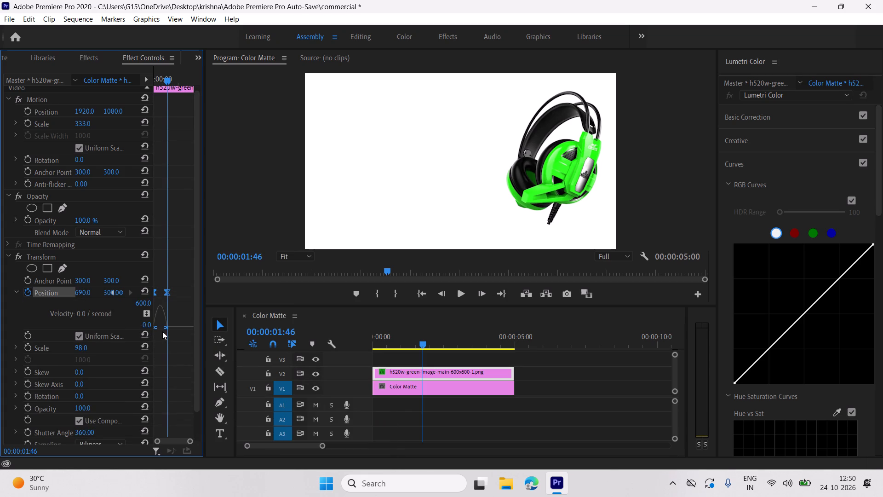
drag(164, 327, 158, 327)
drag(165, 80, 119, 100)
key(space)
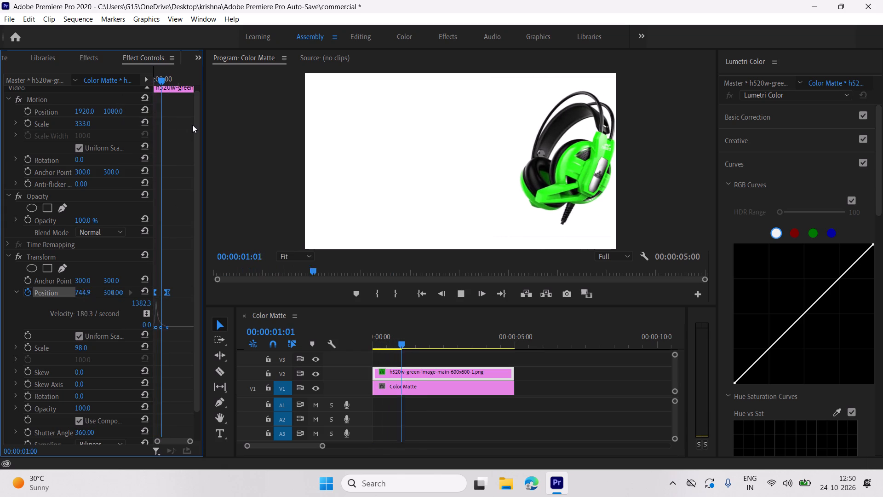
key(space)
Move the second Transform Position keyframe earlier, to about 00:00:01:00, to shorten the headset's slide-in.
click(182, 290)
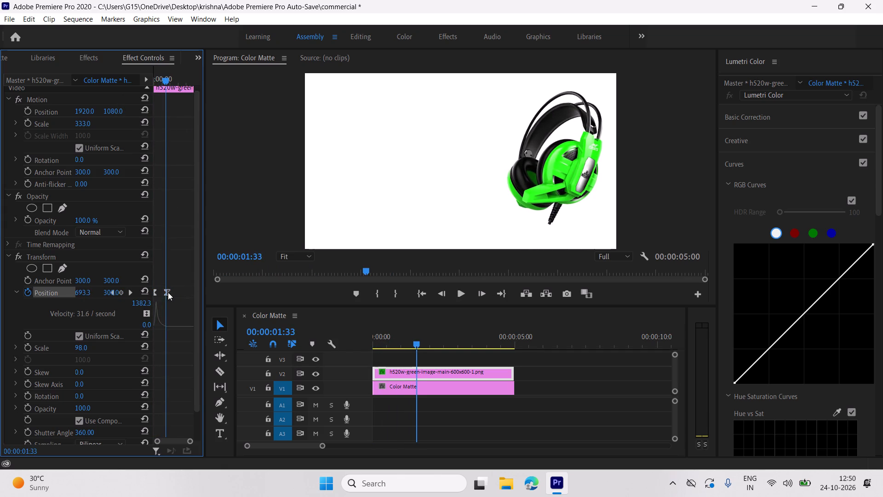
drag(166, 292, 161, 292)
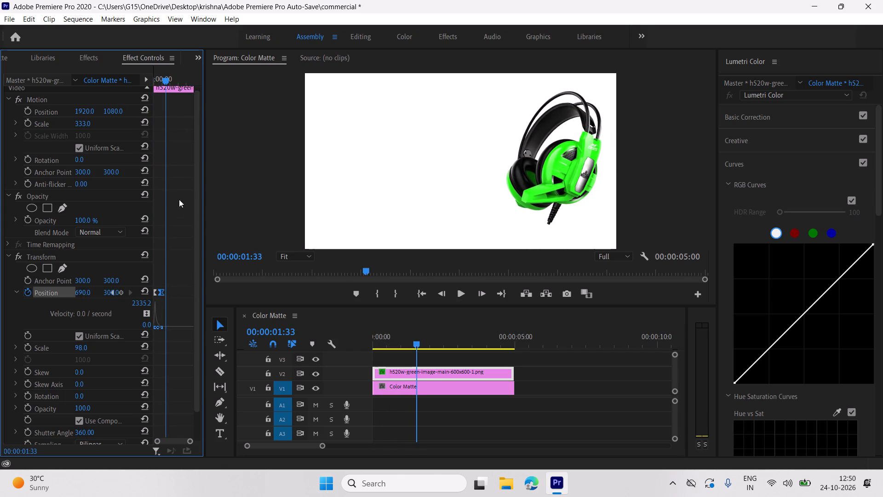
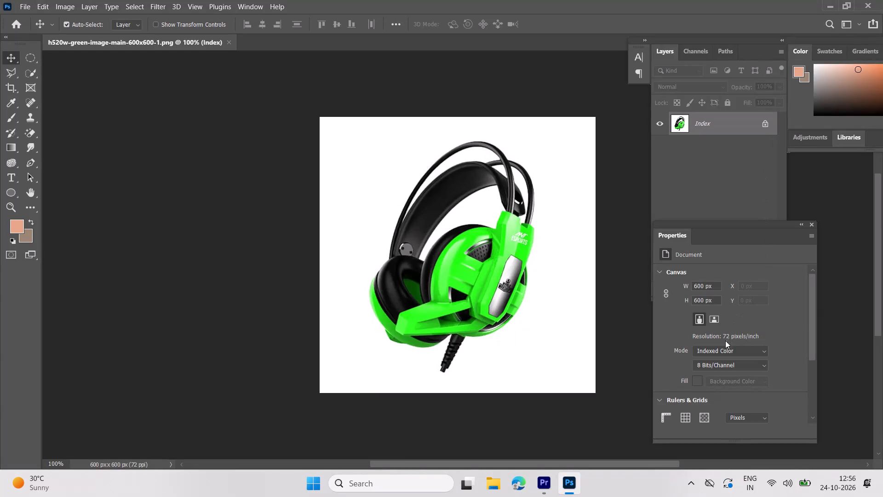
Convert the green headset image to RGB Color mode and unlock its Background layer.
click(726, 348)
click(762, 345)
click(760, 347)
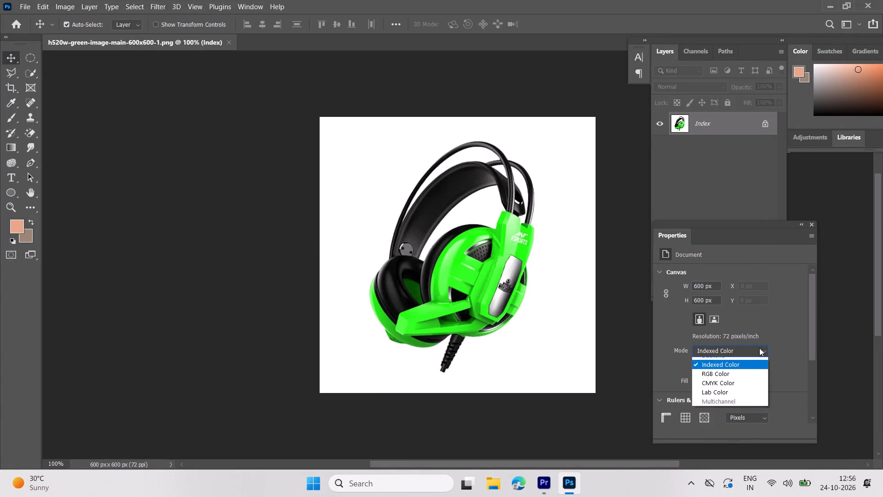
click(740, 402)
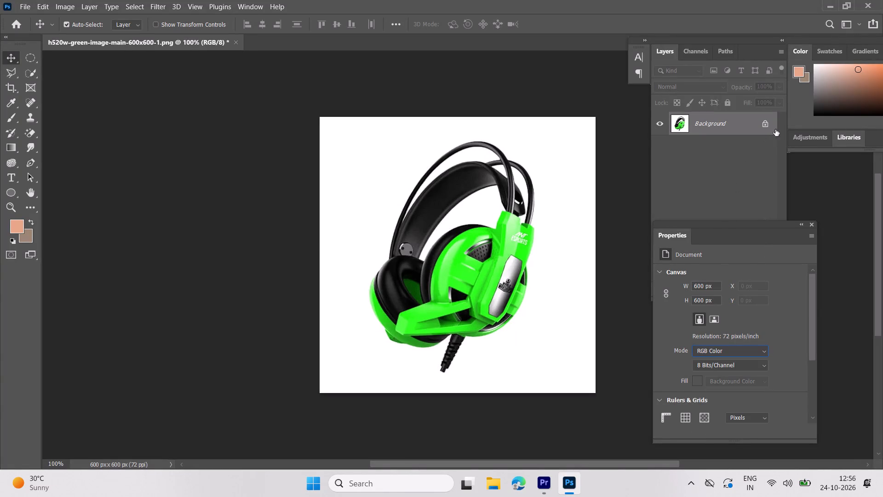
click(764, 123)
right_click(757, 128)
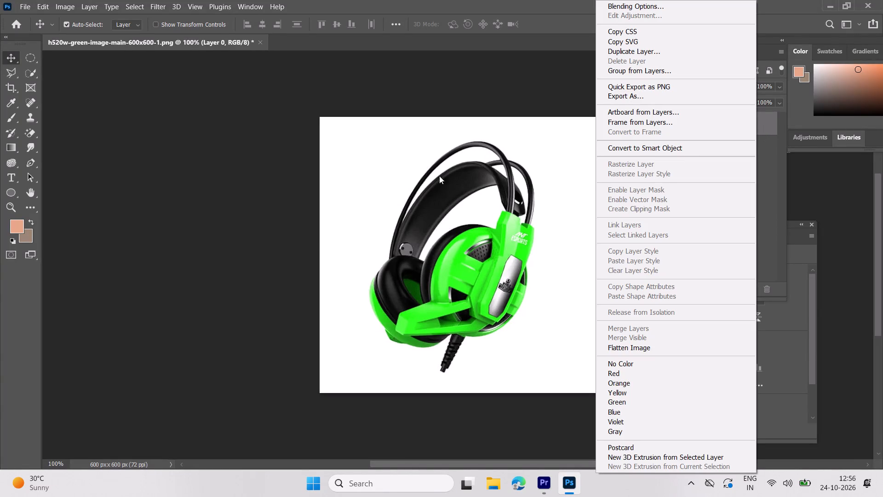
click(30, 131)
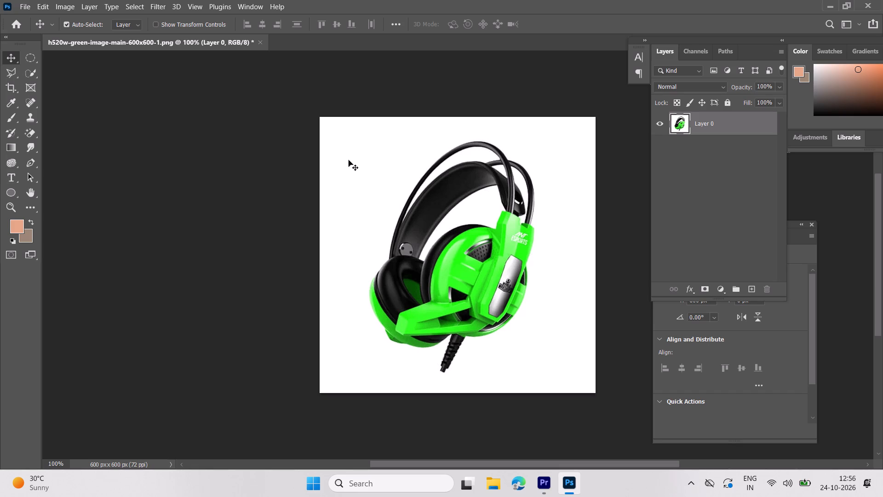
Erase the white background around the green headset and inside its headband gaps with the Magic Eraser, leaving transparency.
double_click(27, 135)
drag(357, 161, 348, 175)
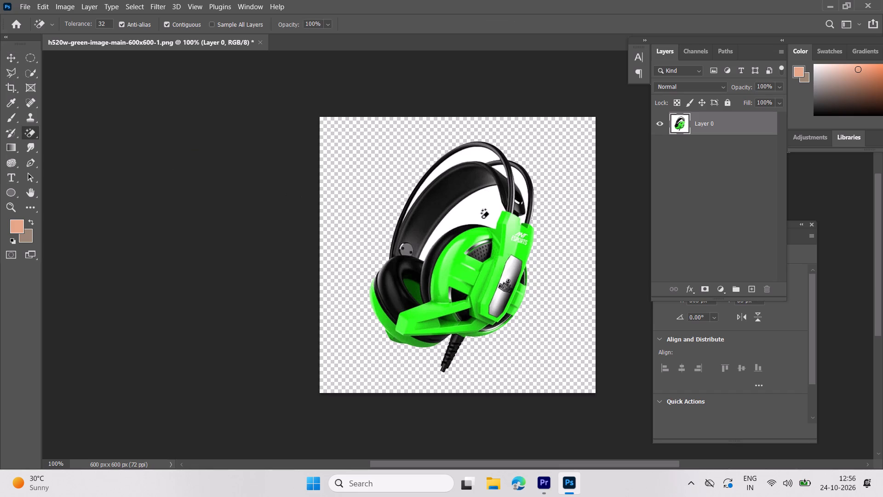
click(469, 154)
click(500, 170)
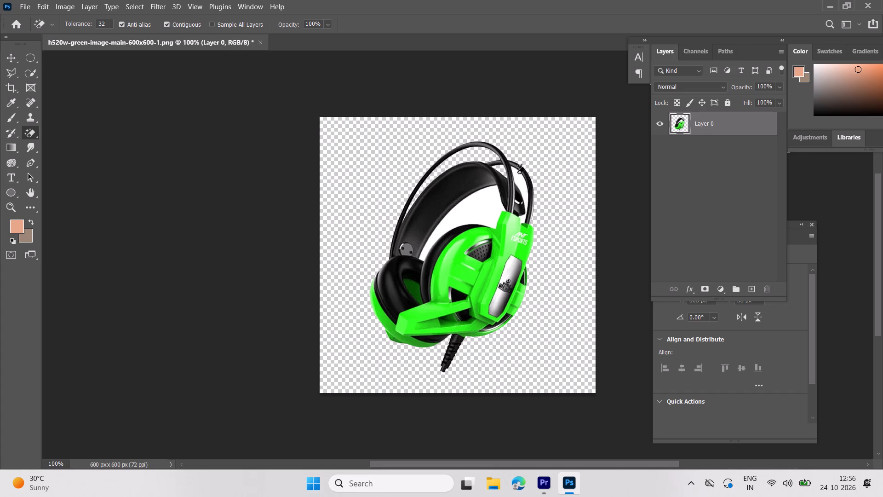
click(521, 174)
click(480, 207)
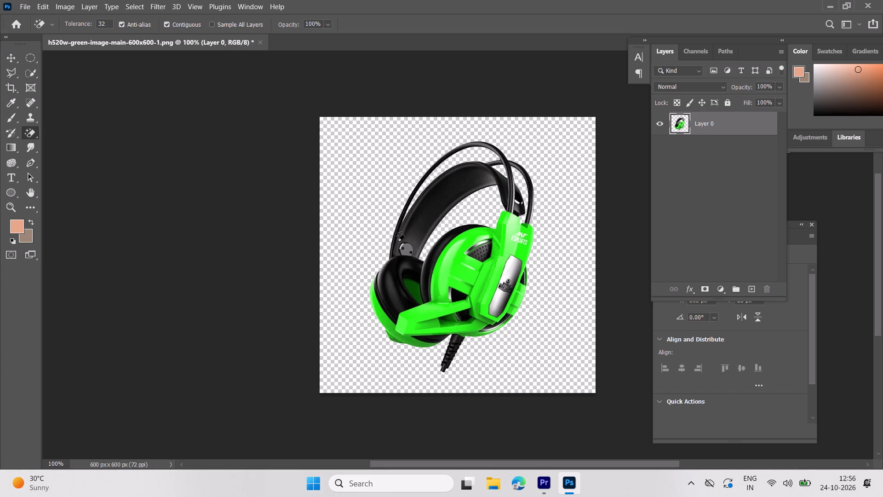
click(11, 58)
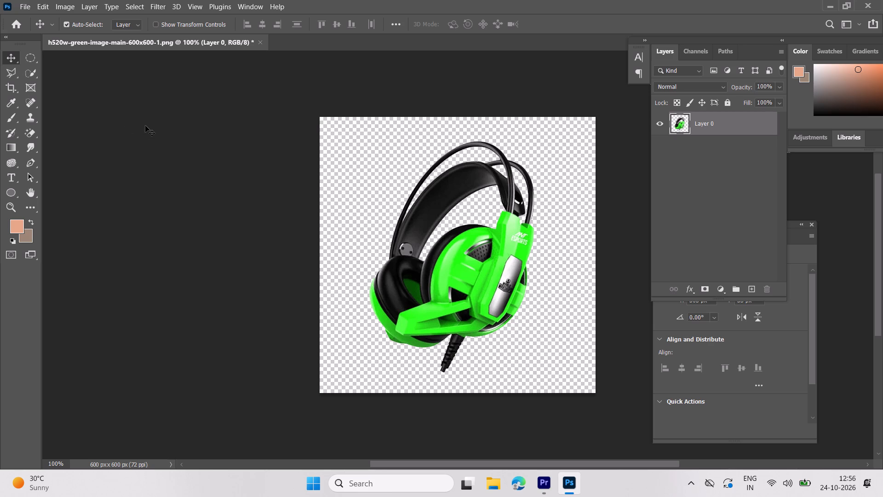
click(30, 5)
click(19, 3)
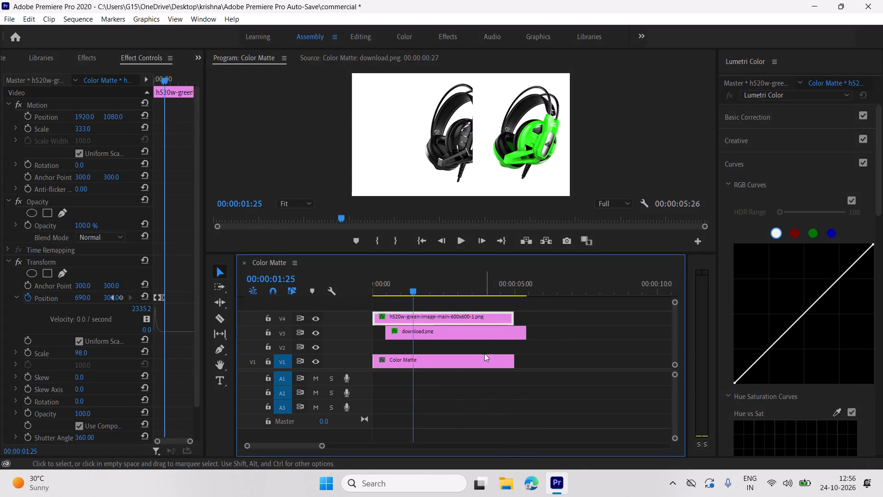
Open the green headset clip on track V4 of the Premiere Pro timeline for editing in Adobe Photoshop.
right_click(481, 317)
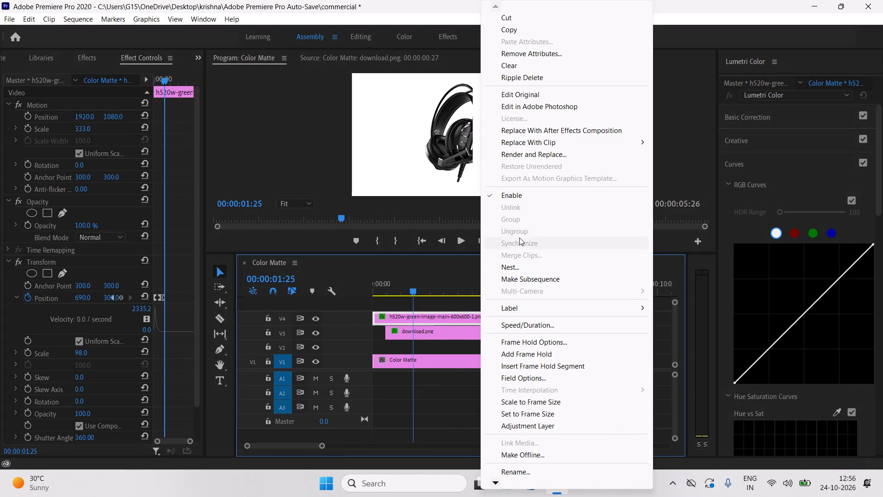
double_click(548, 107)
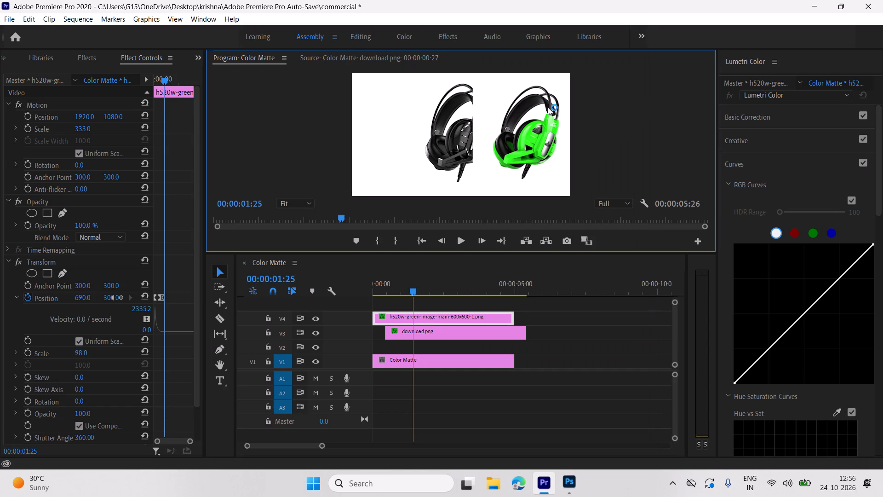
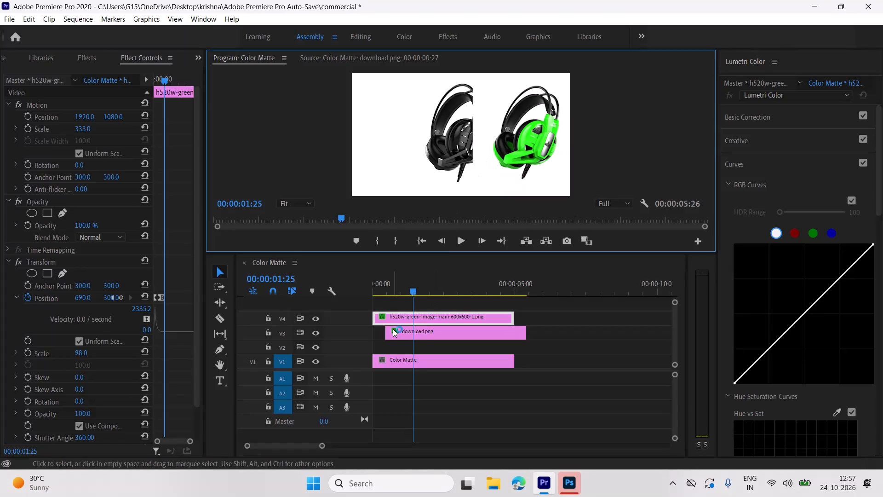
Open the green headset clip on track V4 for editing in Adobe Photoshop again and switch to Photoshop.
right_click(396, 316)
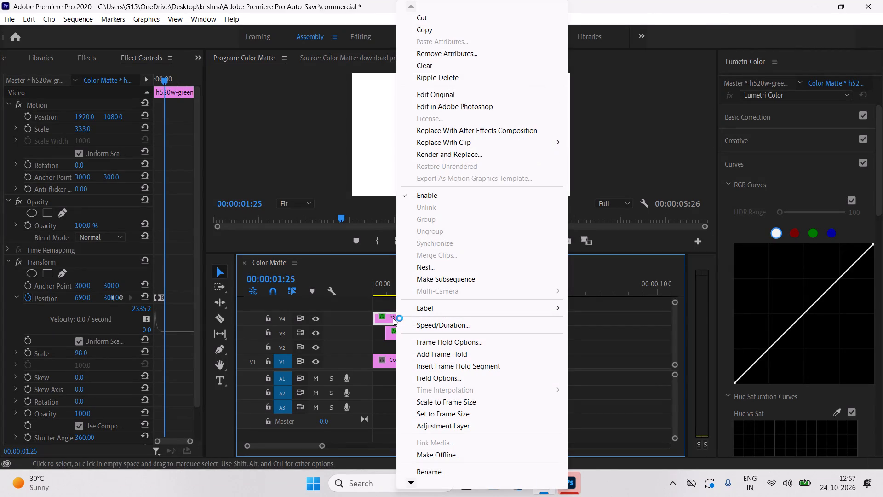
click(507, 107)
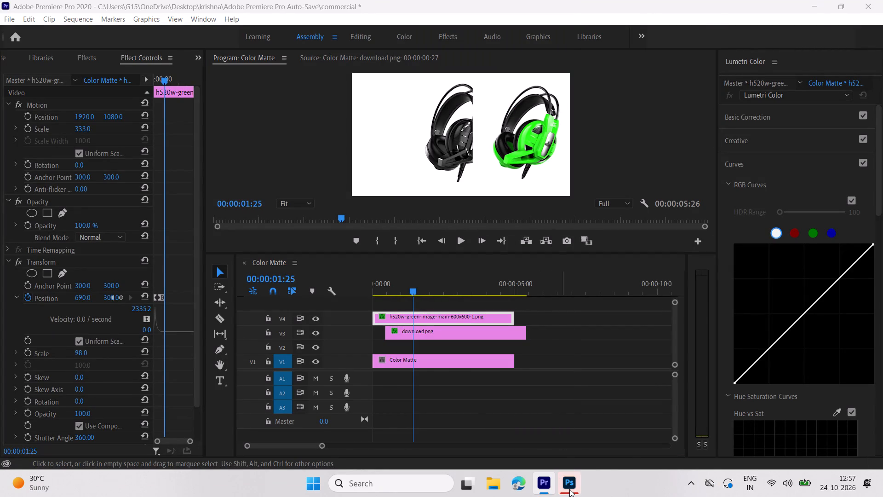
click(572, 409)
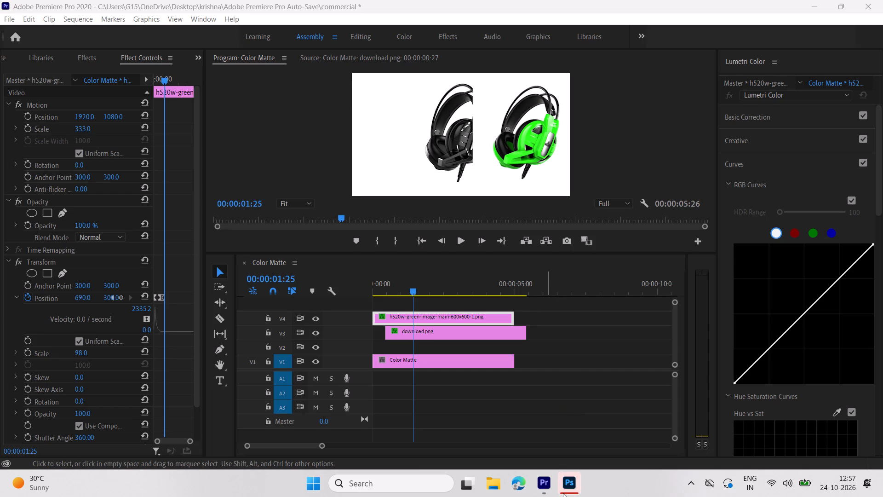
click(563, 492)
click(576, 477)
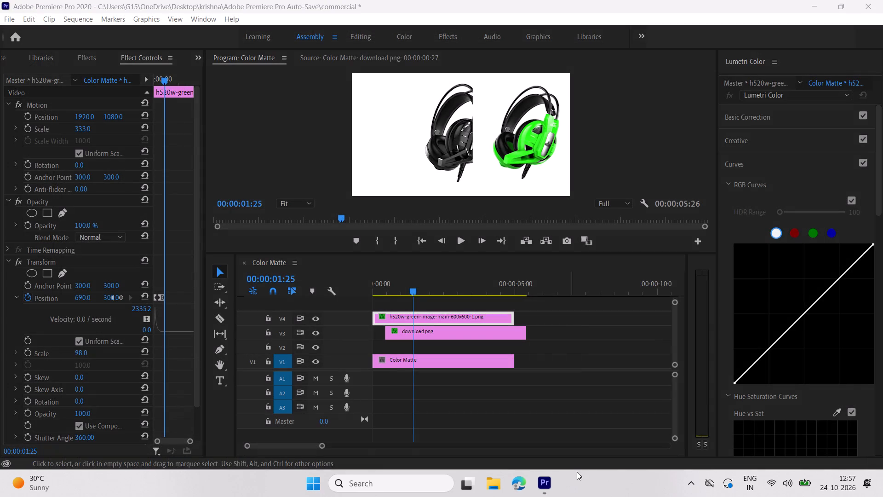
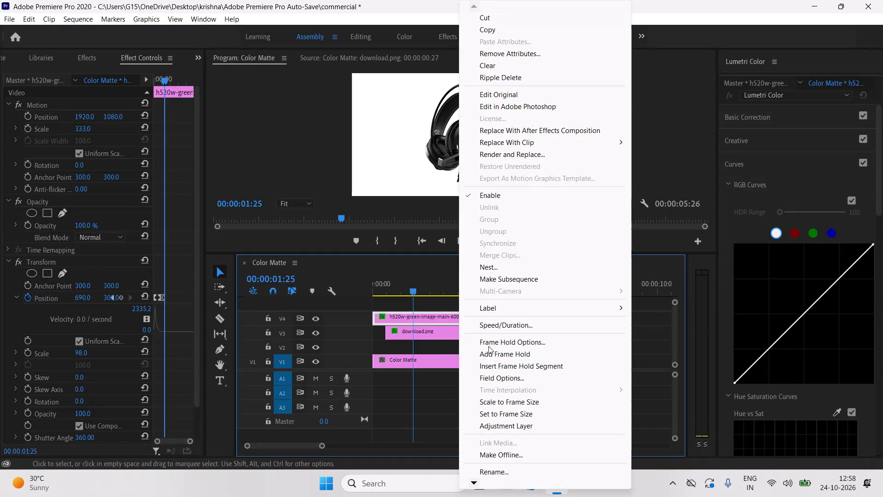
Open the green headset clip on track V4 for editing in Adobe Photoshop.
click(640, 433)
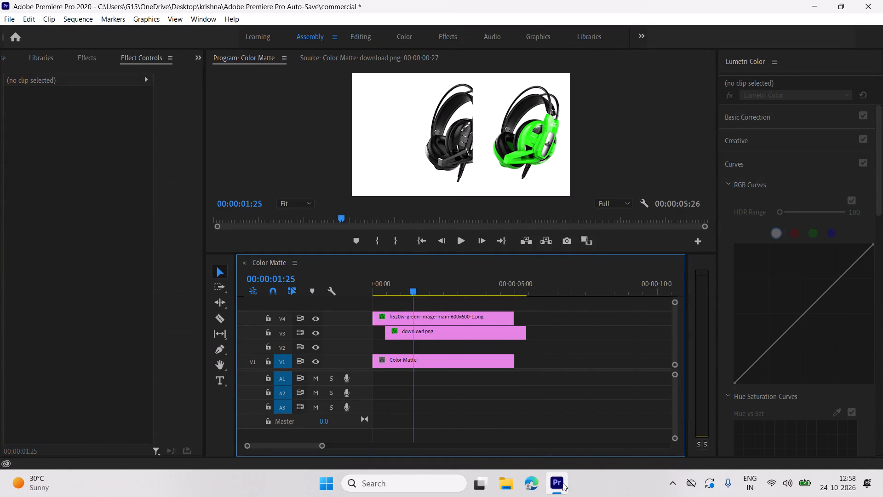
click(500, 326)
click(499, 316)
right_click(500, 316)
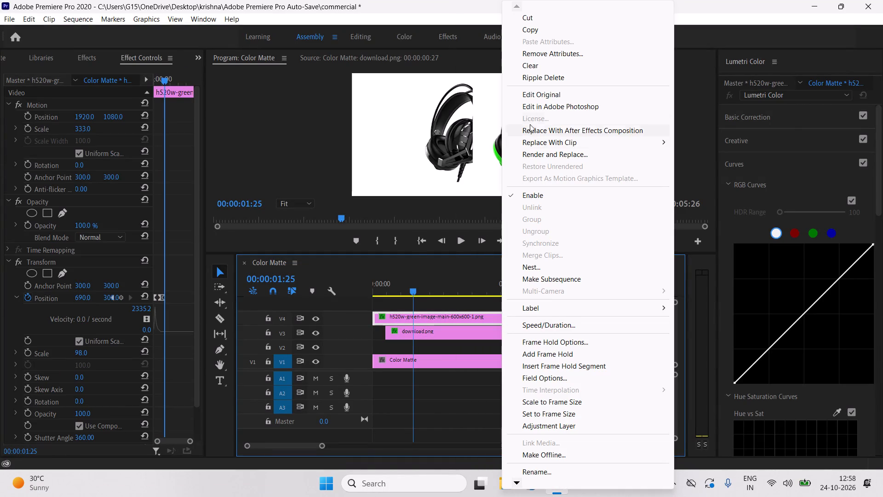
click(536, 112)
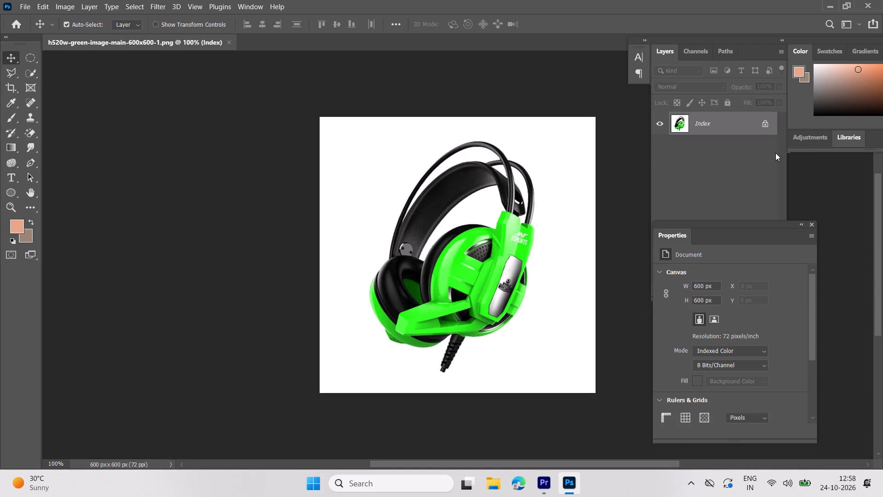
Convert the green headset image to RGB Color mode and unlock its background layer.
click(735, 353)
click(738, 401)
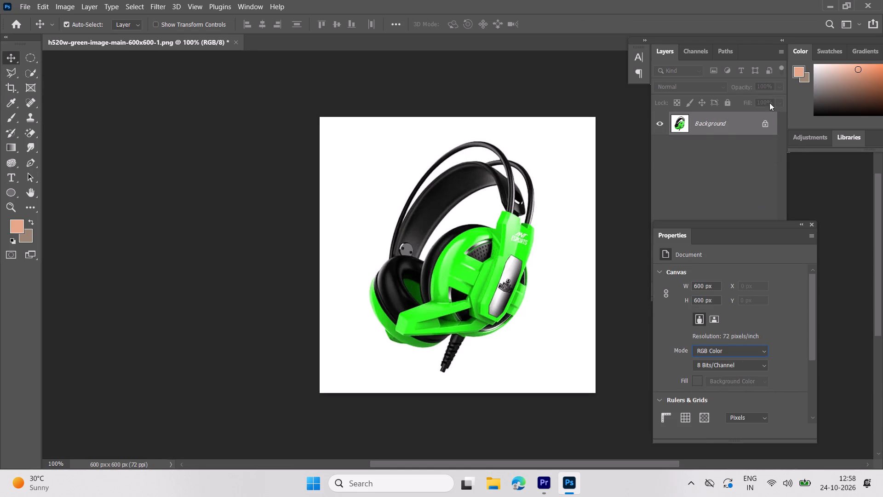
click(769, 127)
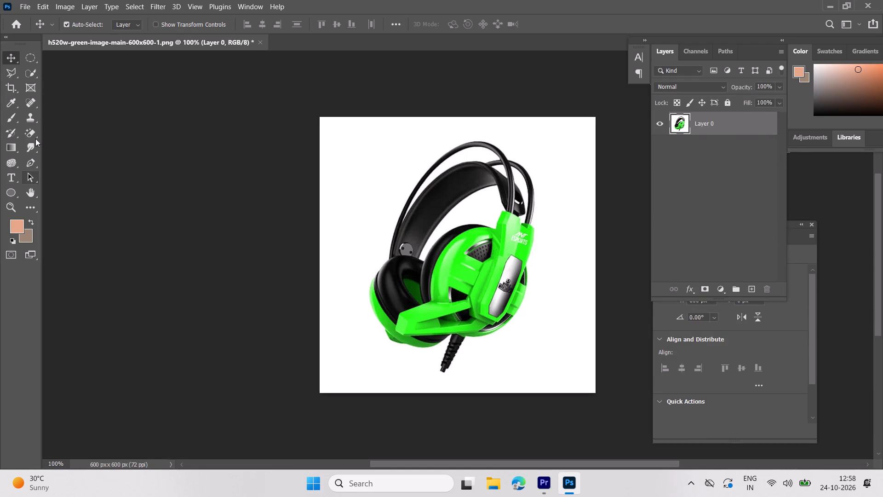
Erase the white background around the green headset and inside its headband gaps with the Magic Eraser tool.
click(35, 136)
click(65, 151)
drag(363, 147, 364, 148)
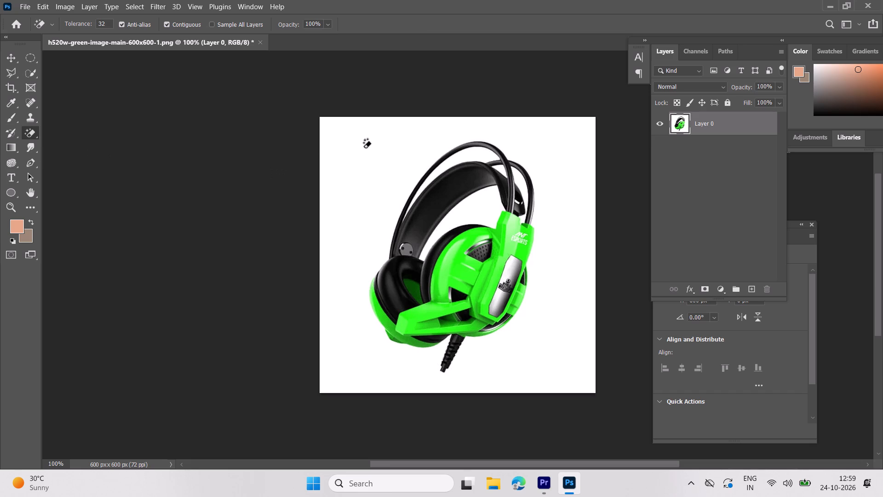
drag(364, 148, 357, 158)
click(448, 168)
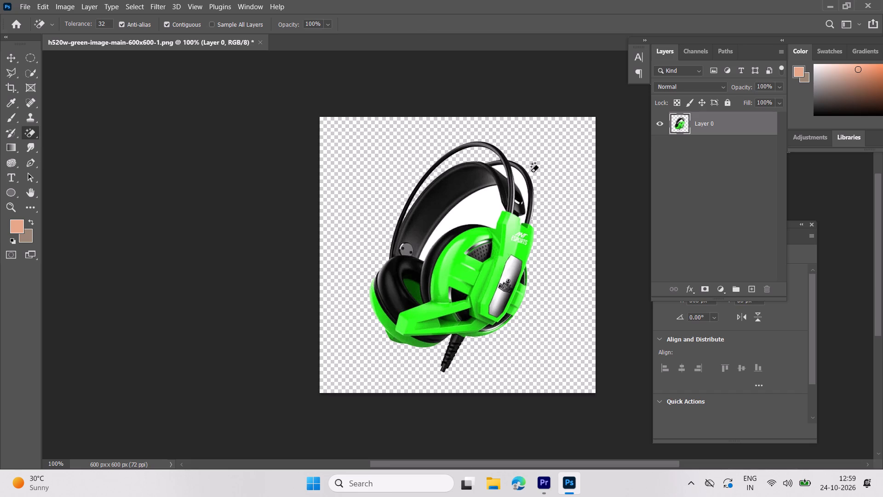
click(500, 171)
click(516, 180)
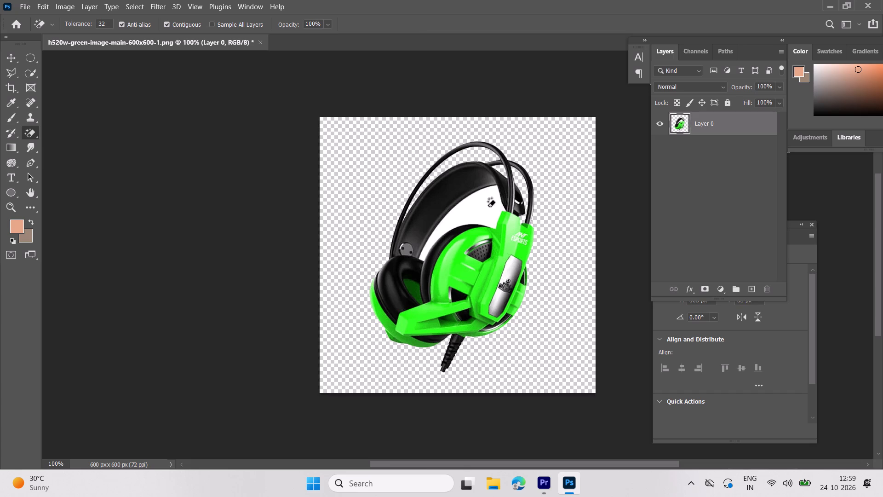
click(487, 207)
Save the edited green headset image, close Photoshop and return to Premiere Pro.
click(12, 58)
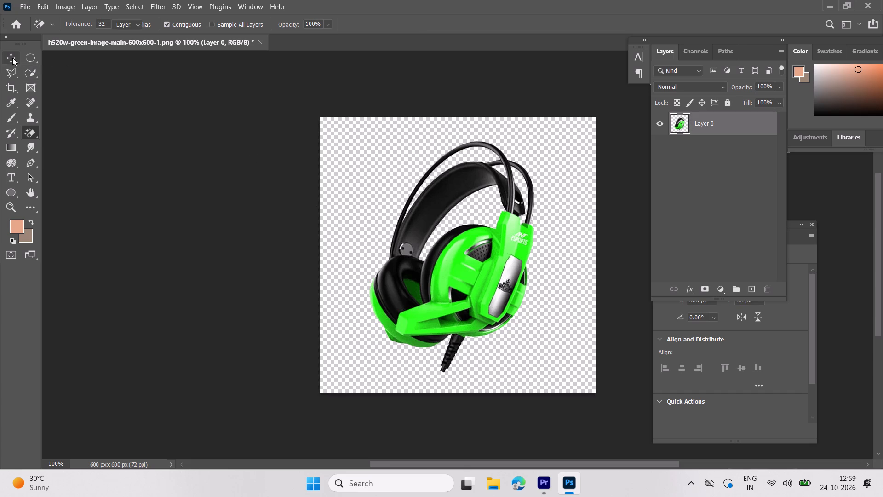
key(ctrl+s)
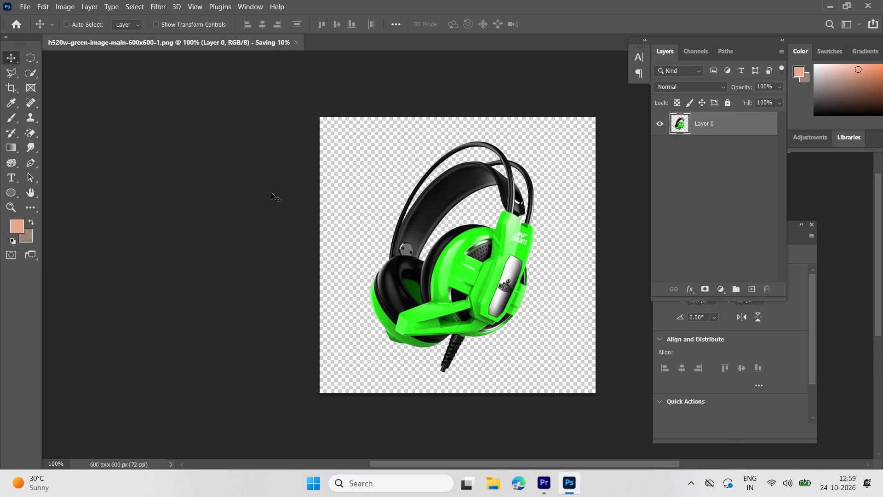
click(542, 474)
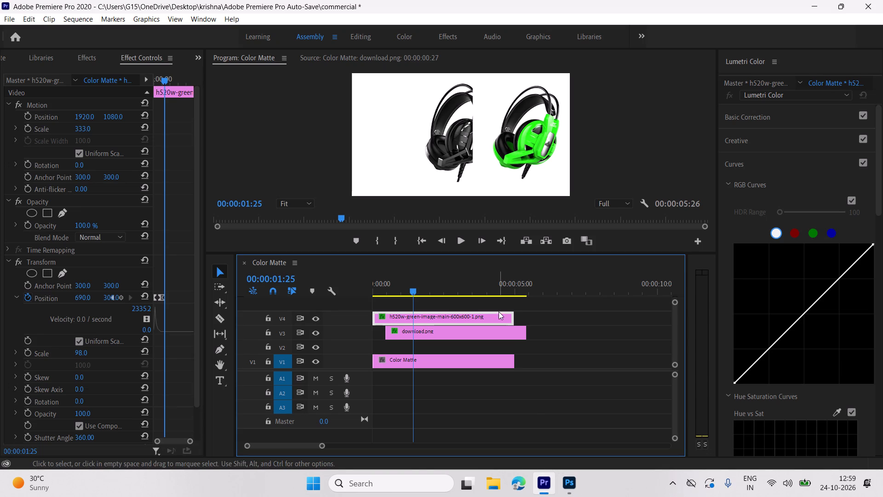
click(583, 496)
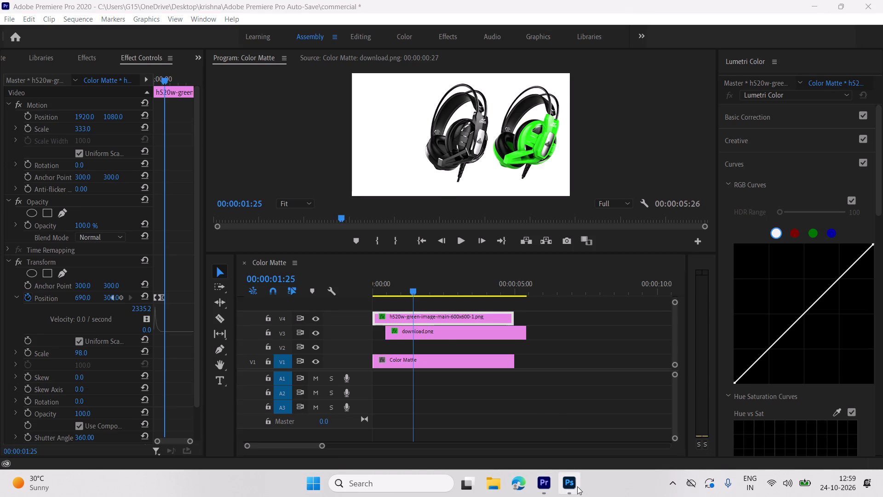
click(575, 486)
click(882, 0)
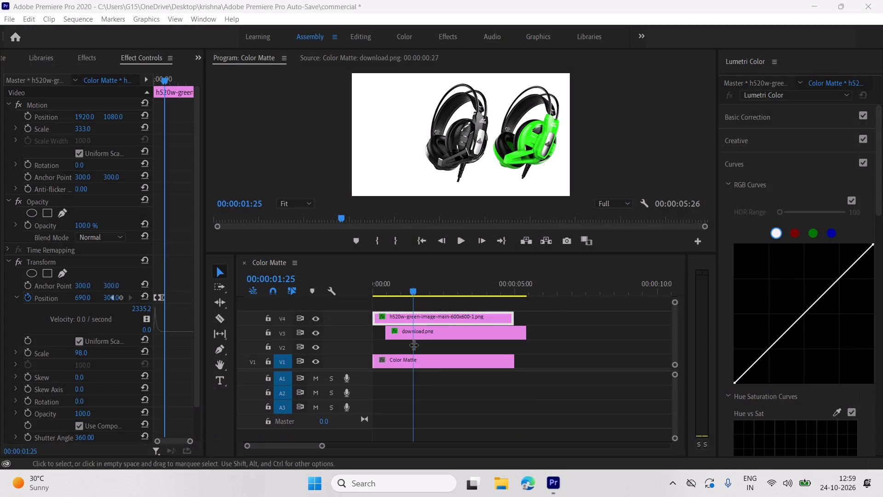
Play the sequence from the start to check how the two headset entrances overlap.
drag(411, 290, 346, 302)
key(space)
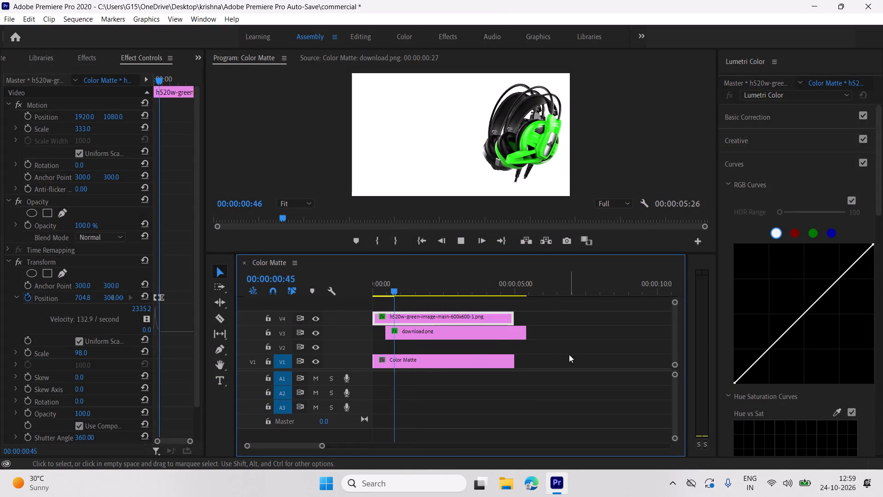
key(space)
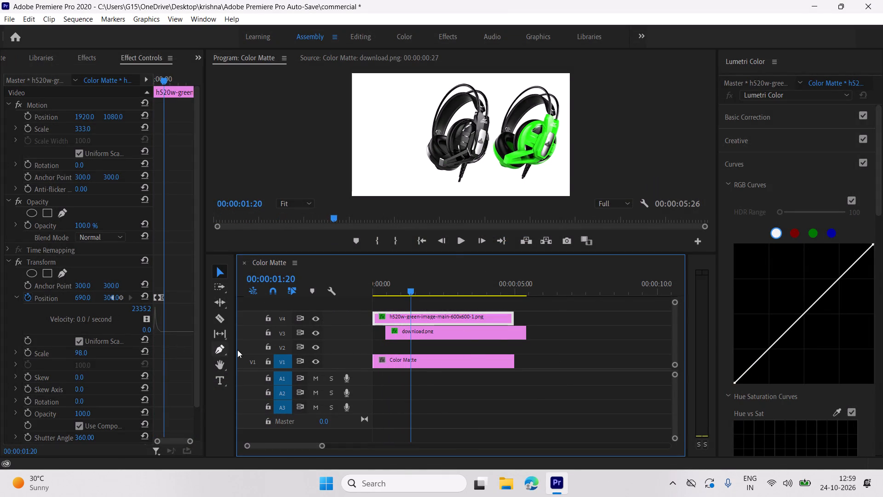
Add the white headset image.png from the project to track V2, starting slightly after the download.png clip.
click(453, 413)
scroll(106, 58, up, 5)
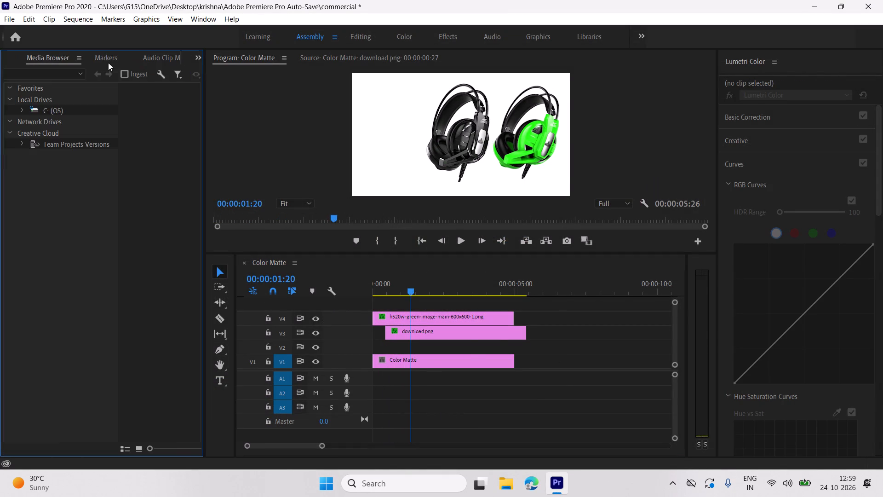
scroll(108, 64, up, 5)
click(163, 192)
click(96, 198)
drag(106, 204, 204, 230)
drag(288, 269, 311, 281)
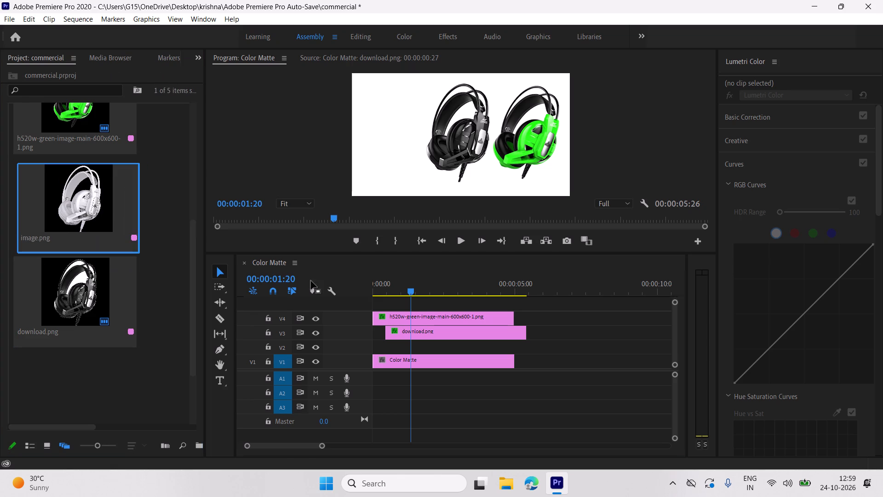
drag(311, 281, 387, 317)
click(394, 314)
click(394, 314)
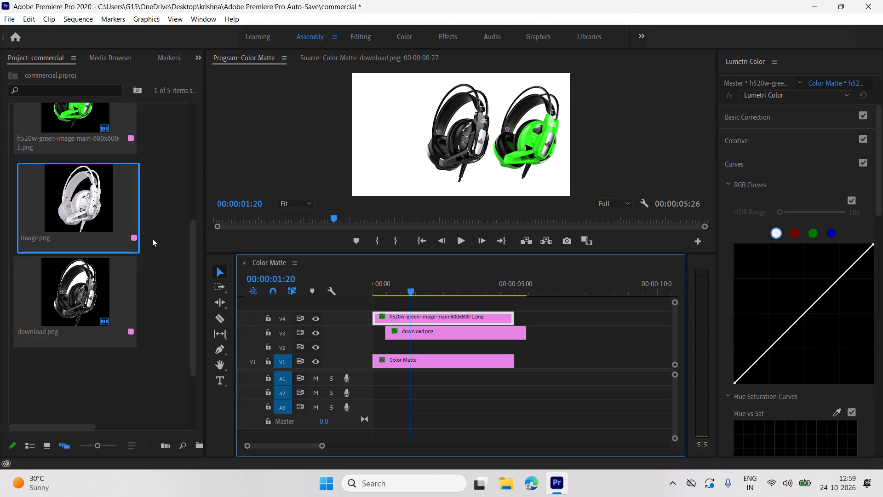
drag(81, 210, 89, 220)
drag(110, 241, 396, 349)
Play the sequence from the start to review it with the white headset clip added.
drag(404, 290, 357, 292)
click(355, 292)
key(space)
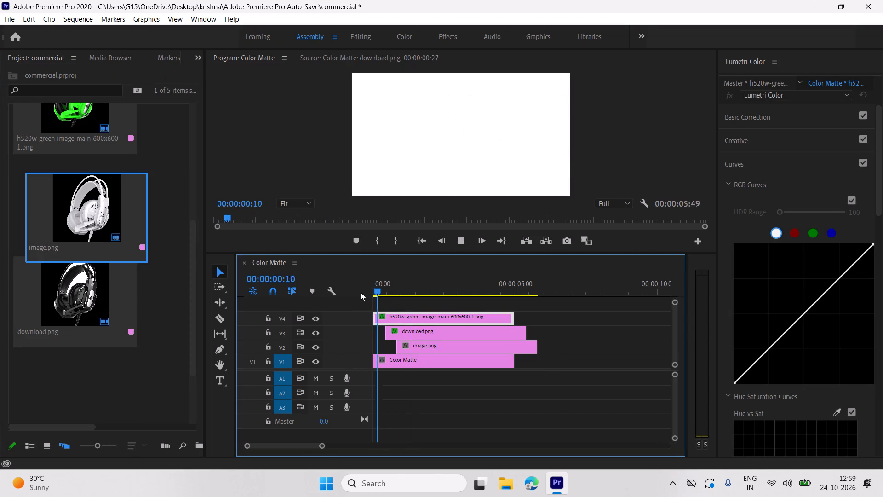
key(space)
Apply the Distort Transform effect to the image.png clip on track V2, with the playhead at 00:00:01:10.
click(425, 348)
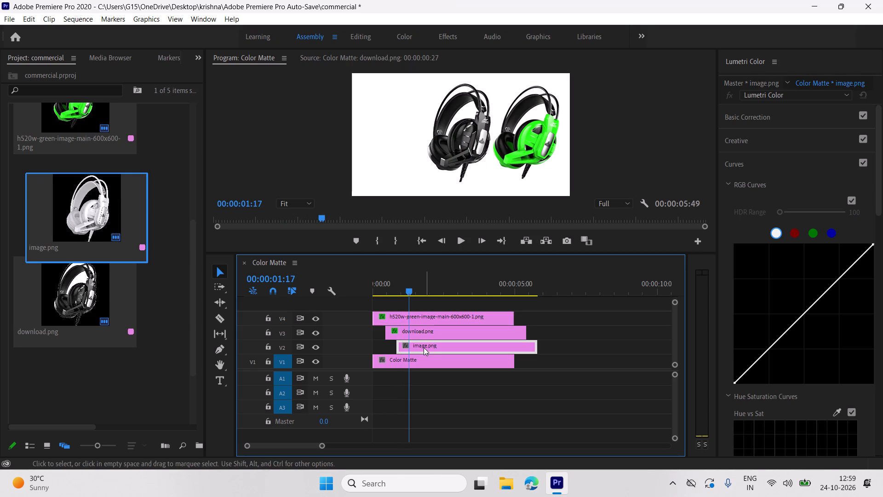
double_click(421, 348)
click(407, 290)
scroll(95, 80, down, 4)
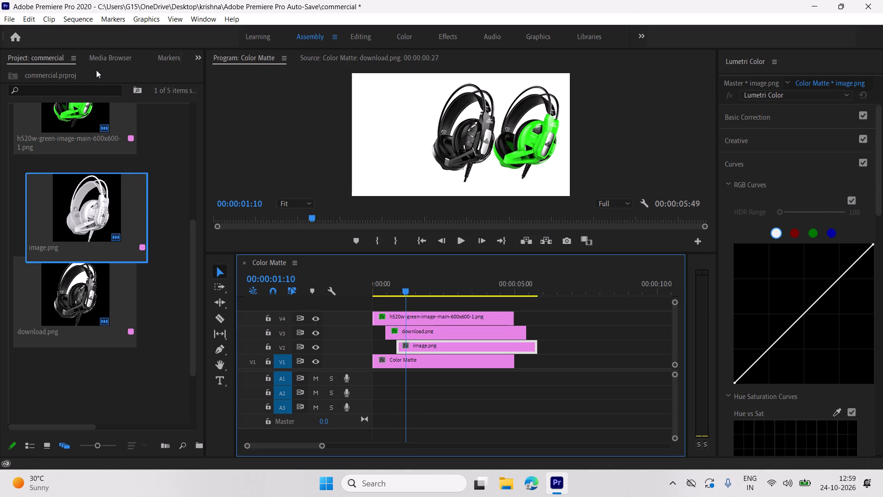
scroll(96, 70, down, 7)
scroll(103, 55, up, 1)
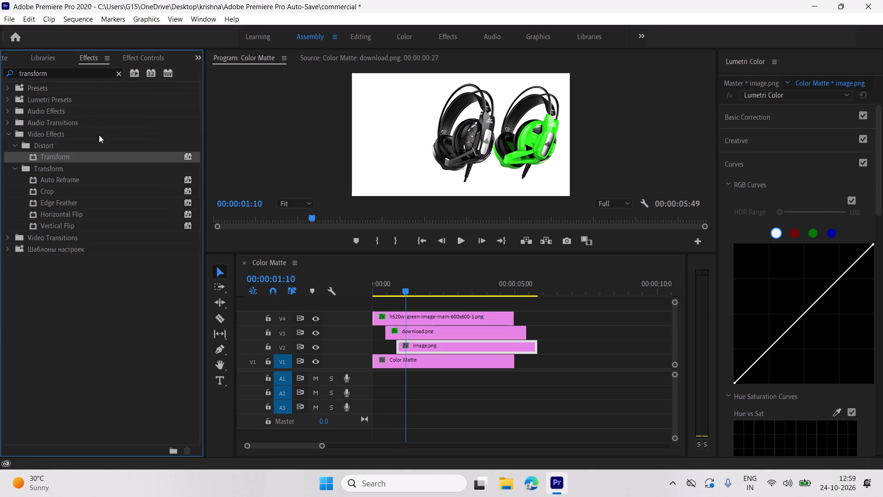
drag(103, 159, 312, 283)
drag(312, 283, 406, 344)
Set the Transform effect's Shutter Angle to 360 for the image.png clip.
scroll(76, 54, down, 1)
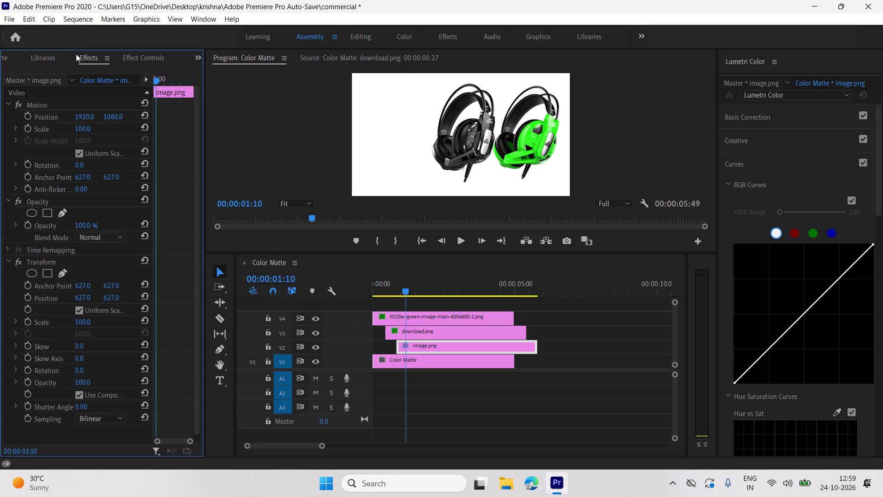
scroll(53, 330, down, 3)
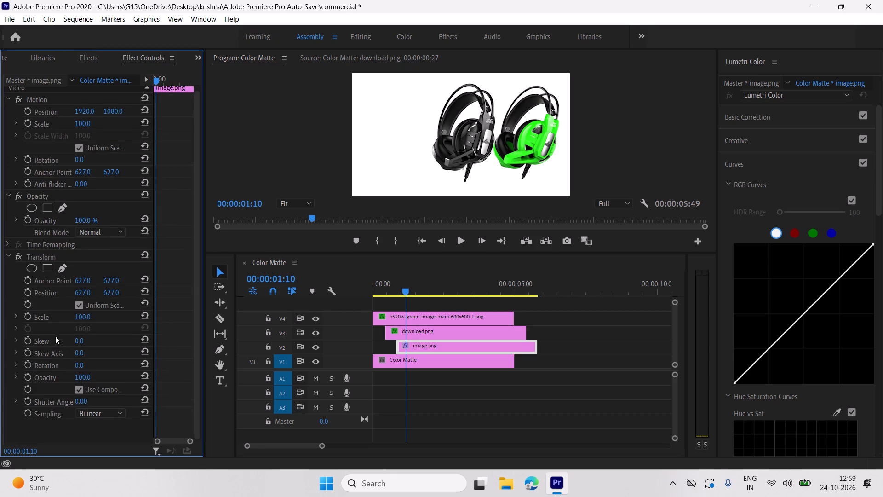
scroll(55, 336, down, 2)
drag(87, 400, 131, 407)
click(356, 408)
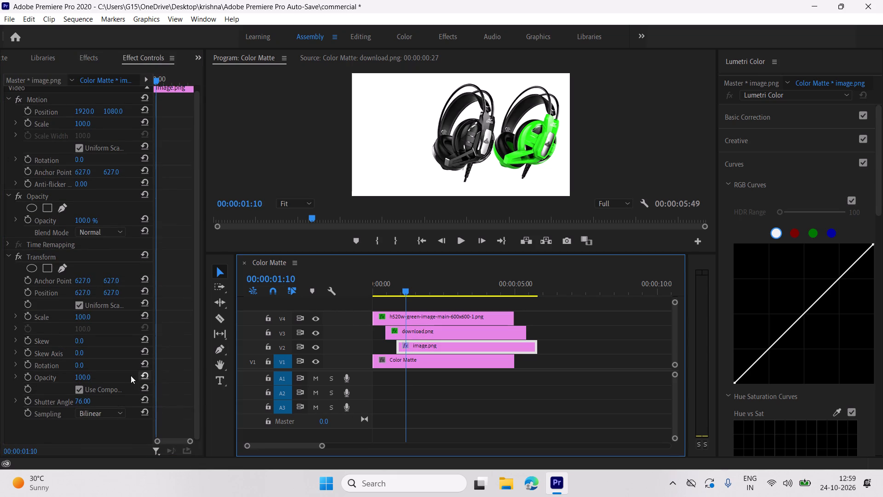
drag(92, 403, 227, 417)
drag(194, 399, 246, 397)
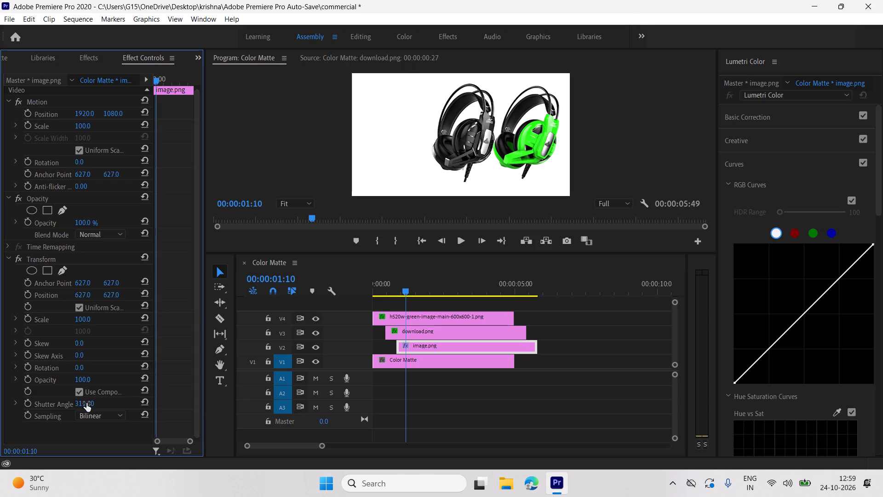
drag(93, 404, 310, 416)
click(92, 401)
Enable keyframing for the image.png clip's Transform Position and move its keyframe to about 00:00:02:24.
click(29, 294)
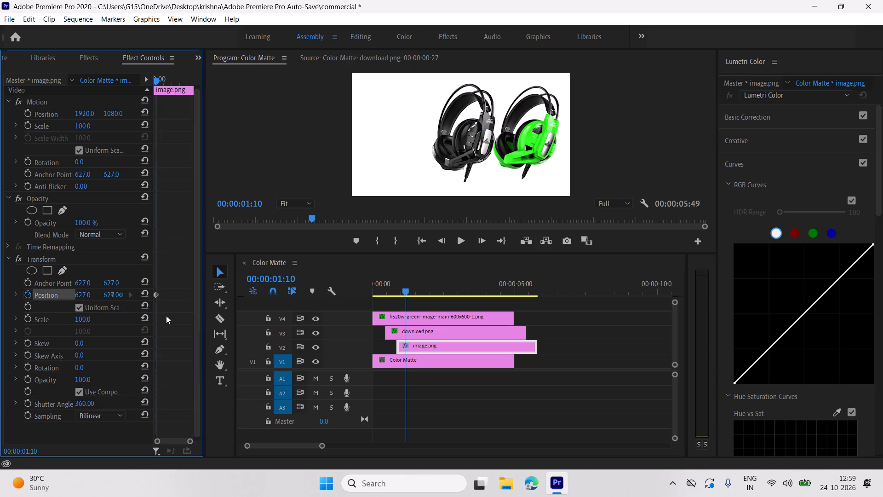
double_click(157, 292)
click(154, 292)
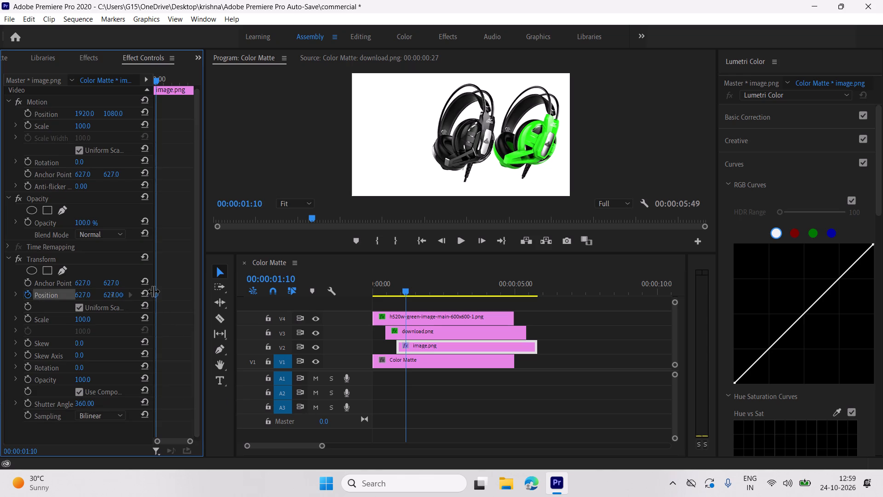
click(153, 292)
key(space)
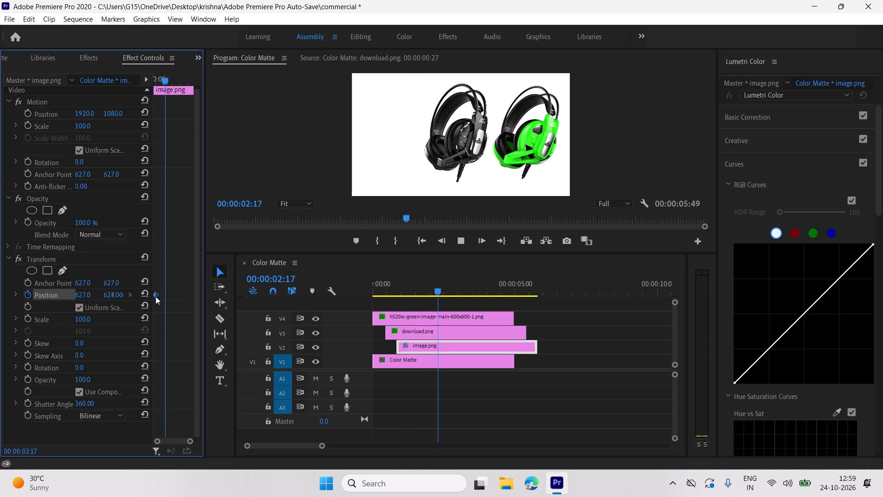
key(space)
drag(155, 293, 166, 294)
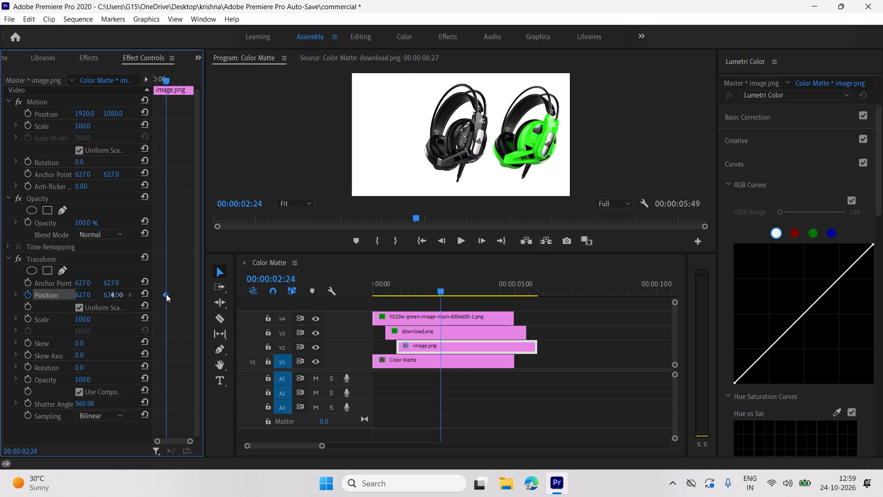
drag(166, 294, 167, 295)
Set the image.png clip's Transform Position X to about -606 at the 00:00:02:24 keyframe, leaving the white headset beside the black one.
drag(91, 295, 46, 291)
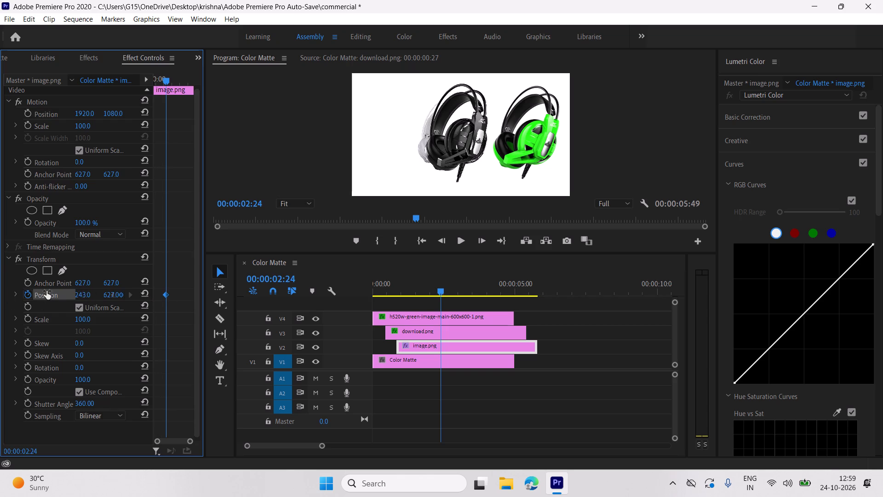
drag(46, 291, 64, 296)
click(85, 294)
click(101, 297)
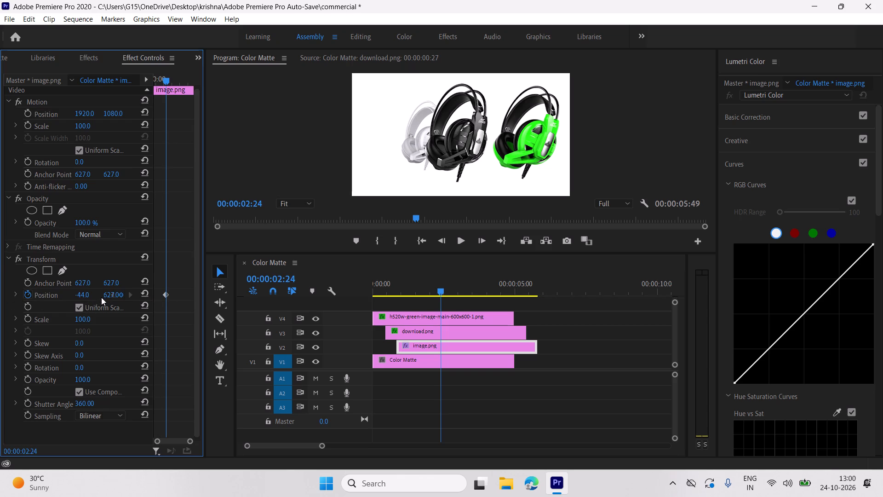
drag(90, 297, 33, 295)
click(88, 293)
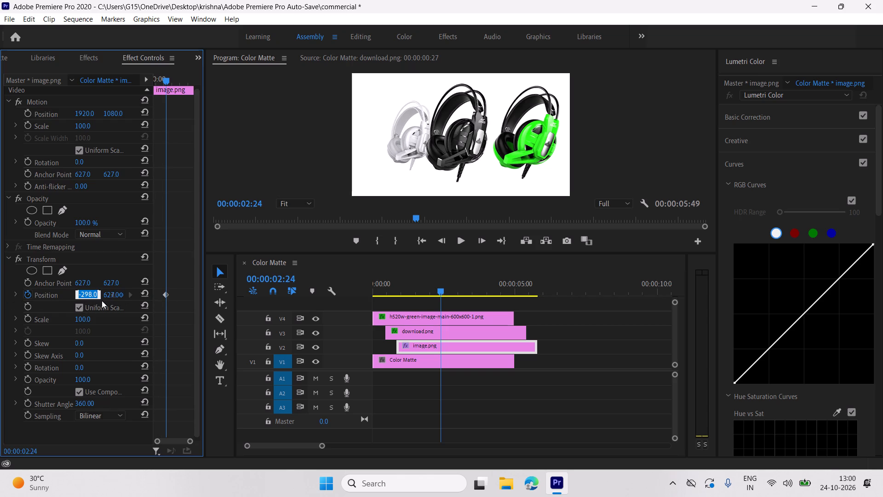
click(104, 300)
drag(92, 296, 59, 297)
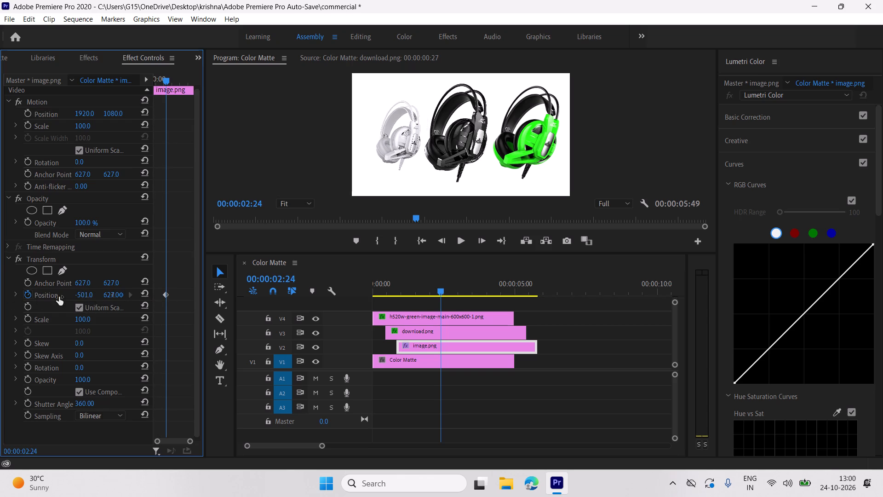
drag(59, 297, 6, 296)
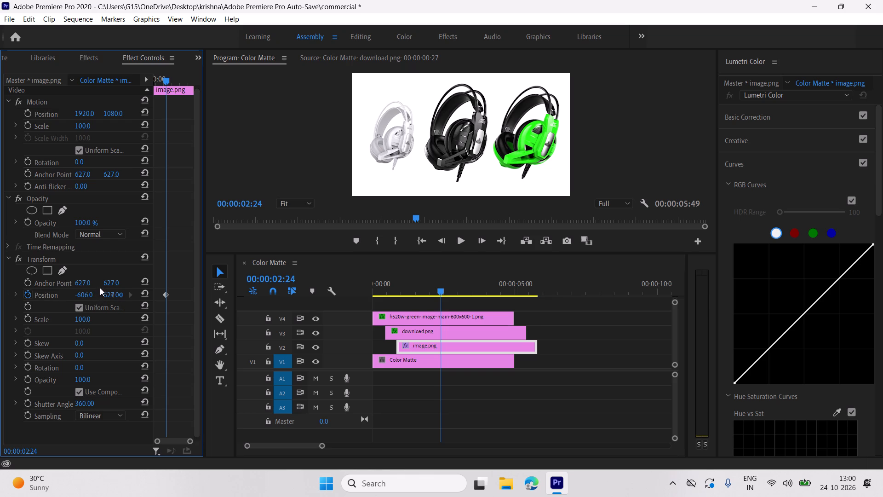
click(90, 297)
click(87, 293)
click(75, 294)
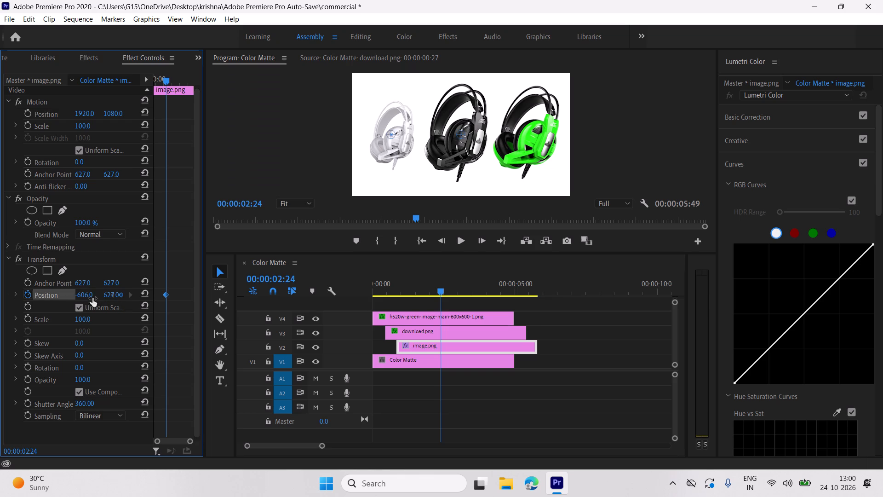
click(167, 295)
Add a starting Transform Position keyframe at 00:00:00:50 with X at about 3398, placing the white headset outside the frame.
drag(164, 78, 134, 83)
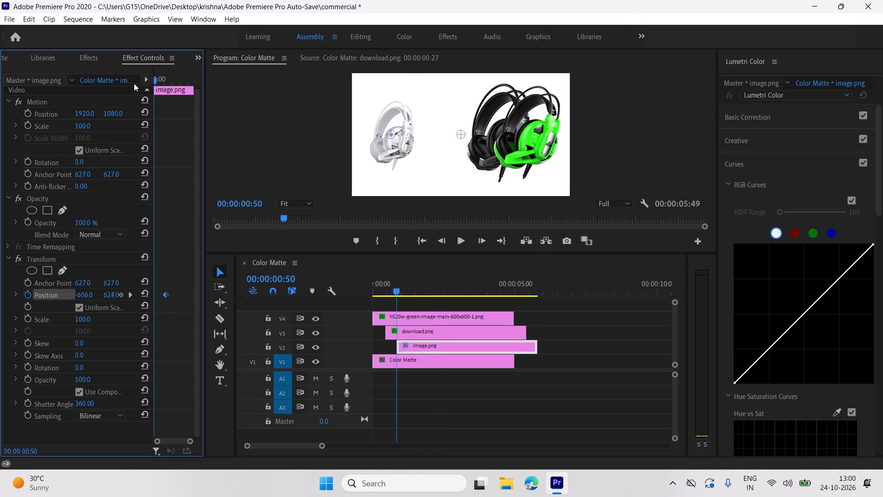
drag(134, 83, 138, 80)
click(81, 294)
drag(88, 293, 340, 292)
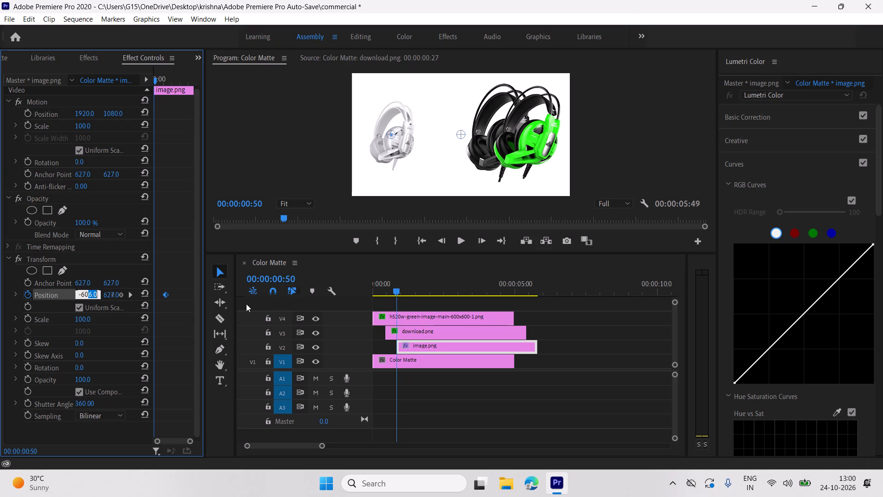
click(164, 322)
drag(86, 295, 585, 298)
drag(87, 293, 703, 284)
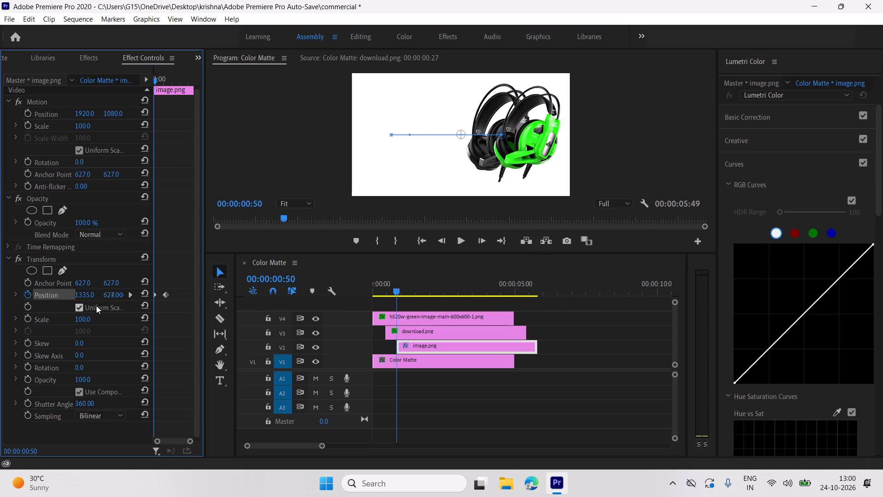
drag(85, 294, 818, 262)
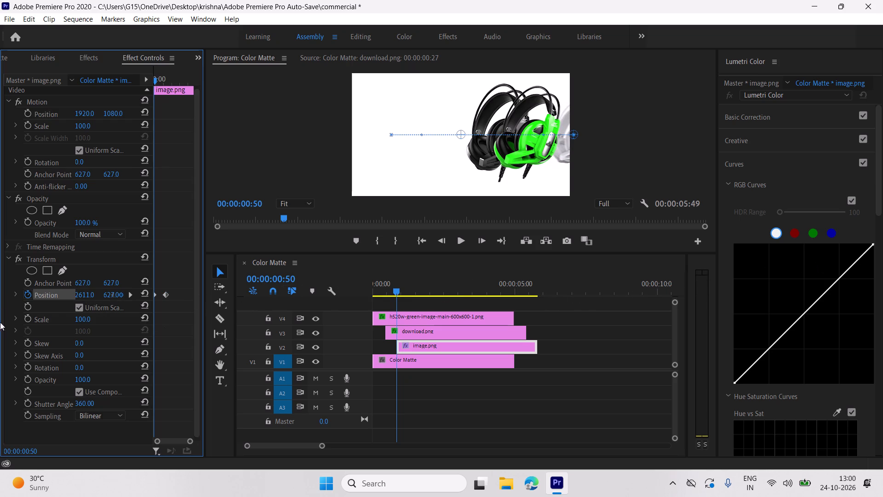
drag(90, 293, 542, 279)
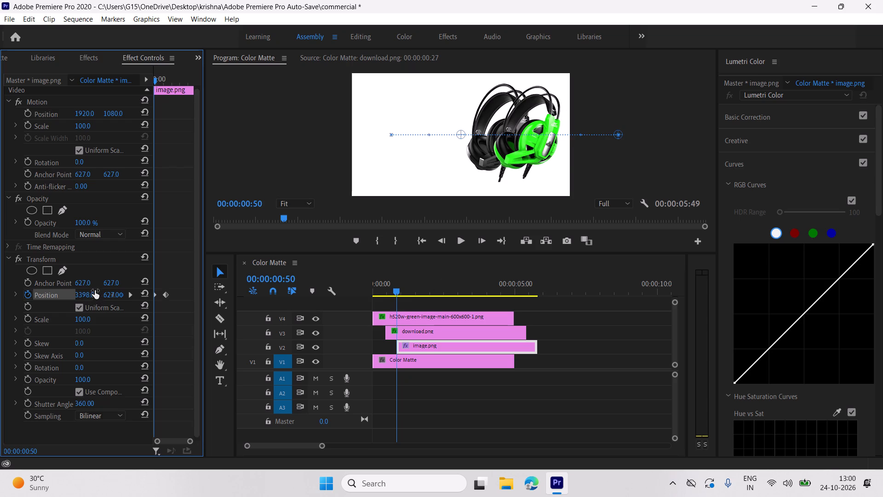
Apply Ease In and Ease Out temporal interpolation to the image.png clip's two Transform Position keyframes.
drag(183, 273, 144, 331)
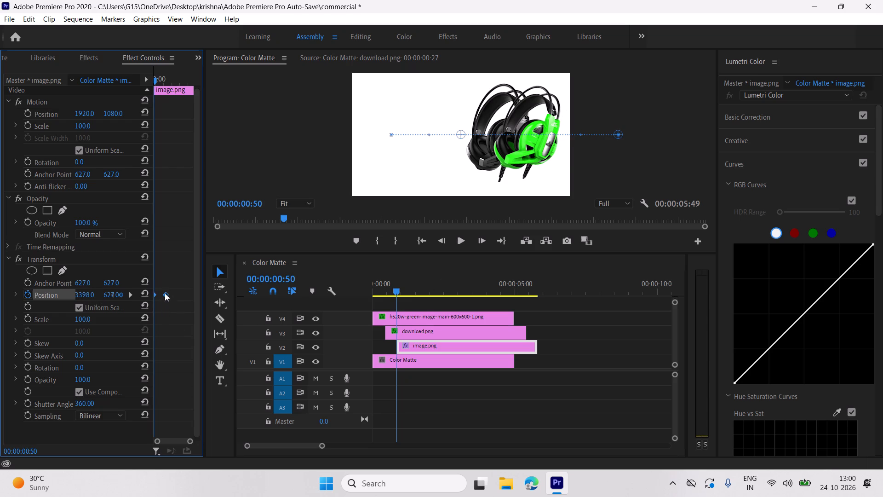
right_click(165, 293)
click(199, 384)
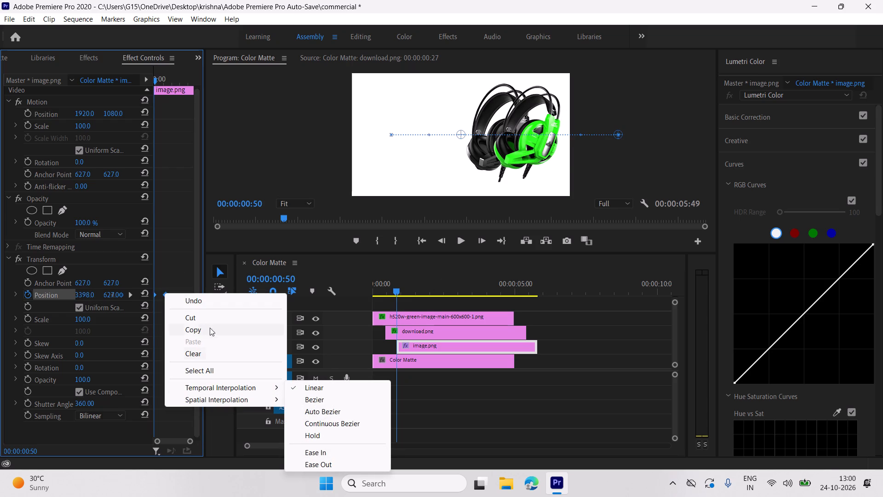
click(241, 387)
click(318, 450)
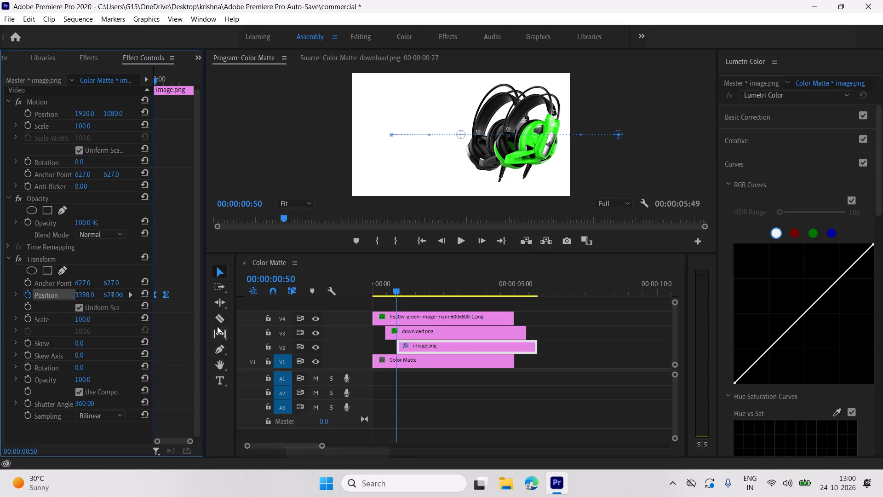
right_click(168, 296)
click(216, 388)
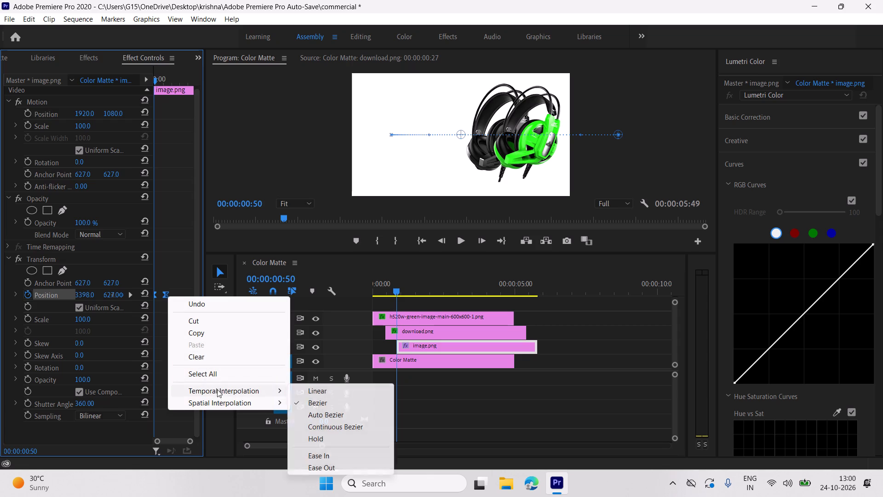
click(298, 462)
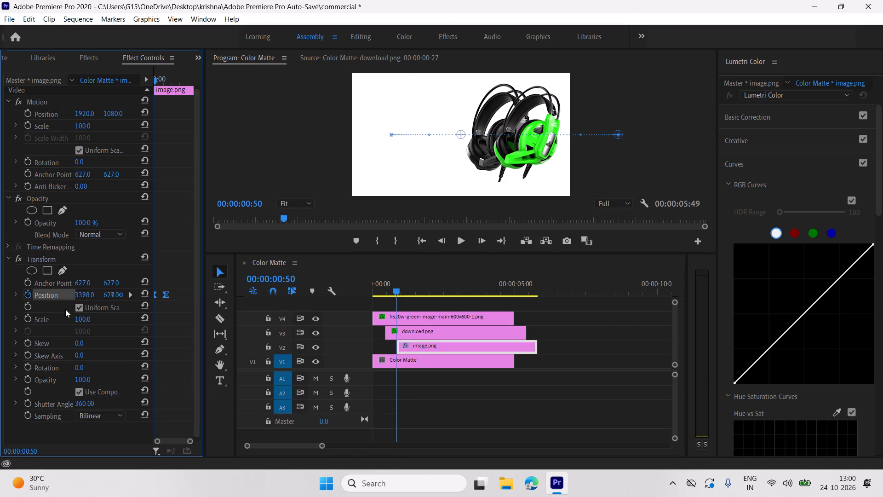
Reshape the Transform Position velocity curve by extending the ending keyframe's handle toward the start for a softer arrival.
click(18, 294)
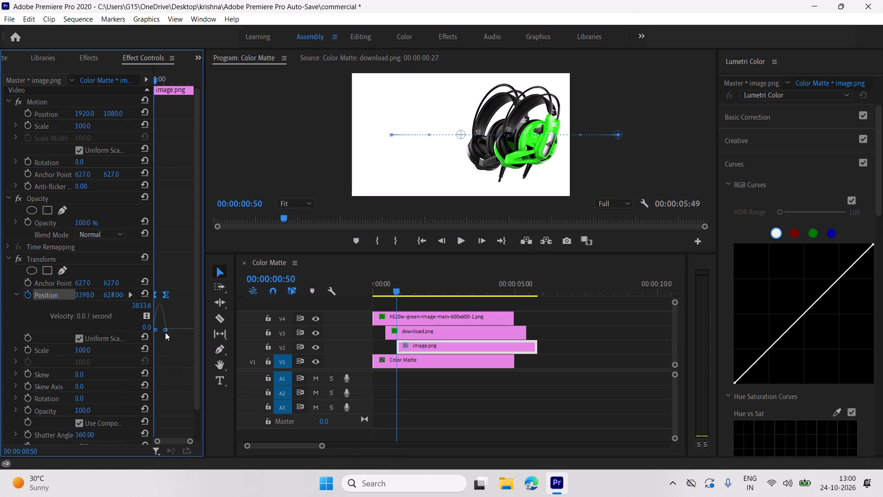
drag(165, 329, 160, 329)
click(16, 292)
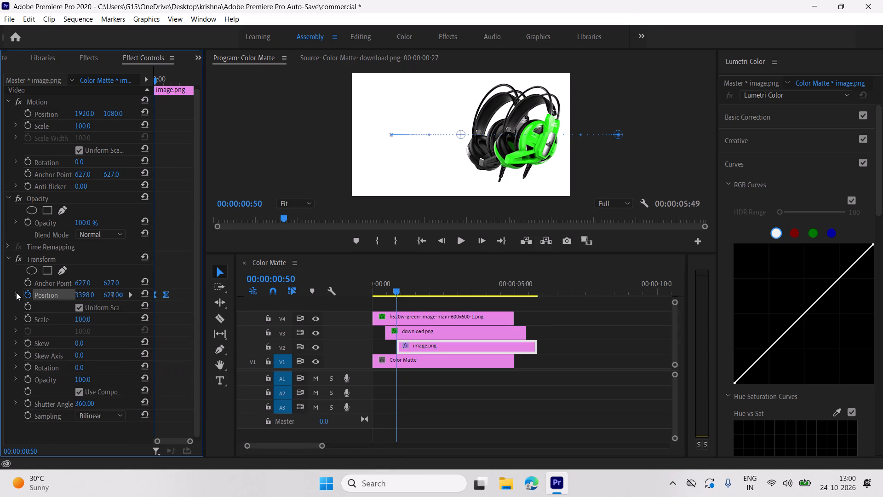
Play the sequence from 00:00:00:50 to review the white headset's entrance.
key(space)
key(space)
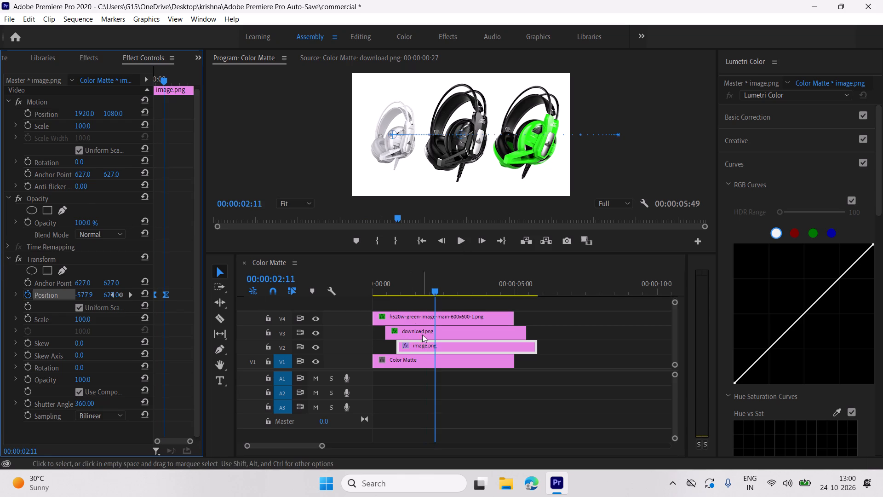
Set the image.png clip's Motion Scale to 140, with the playhead at 00:00:02:08.
click(431, 290)
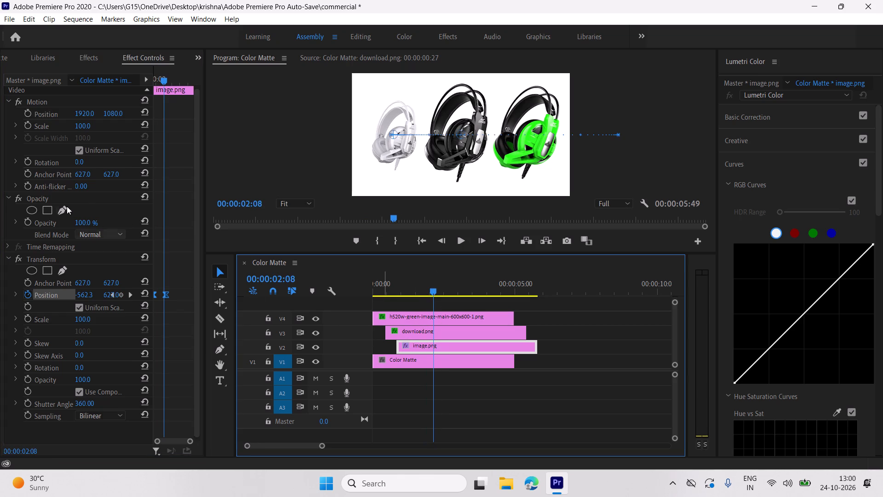
drag(87, 127, 107, 129)
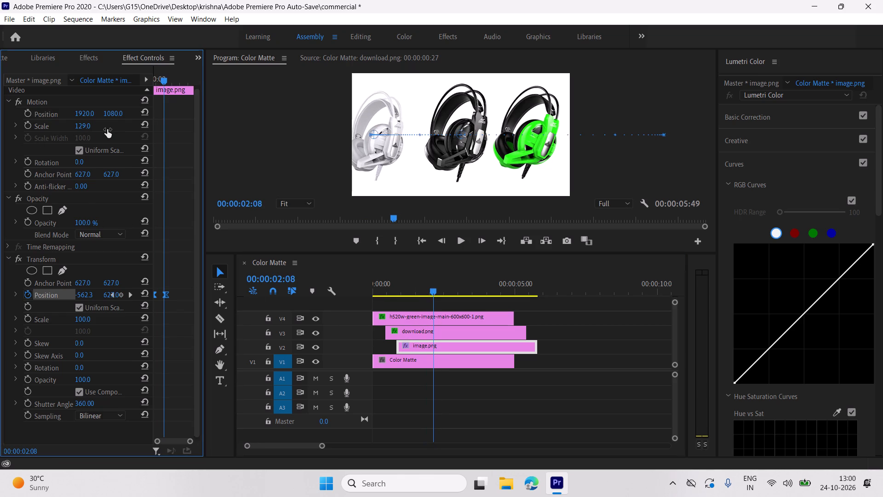
drag(107, 129, 107, 129)
click(91, 123)
click(87, 124)
drag(84, 124, 95, 125)
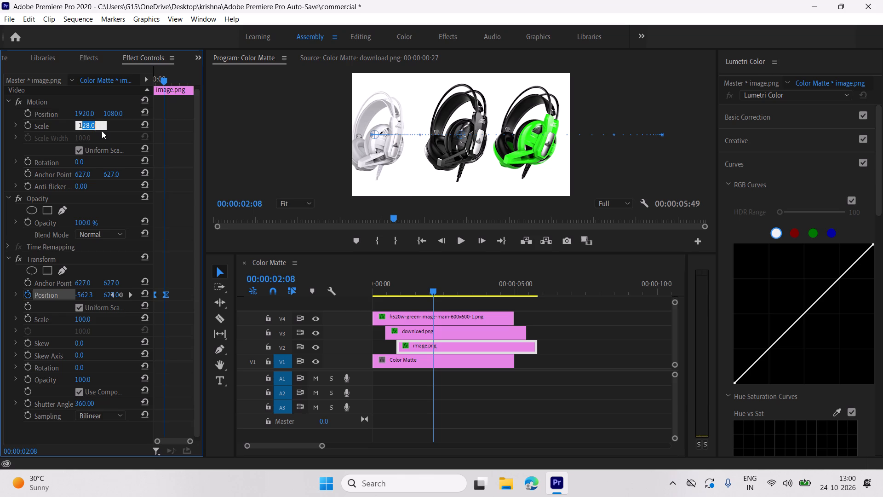
click(109, 130)
drag(89, 127, 98, 129)
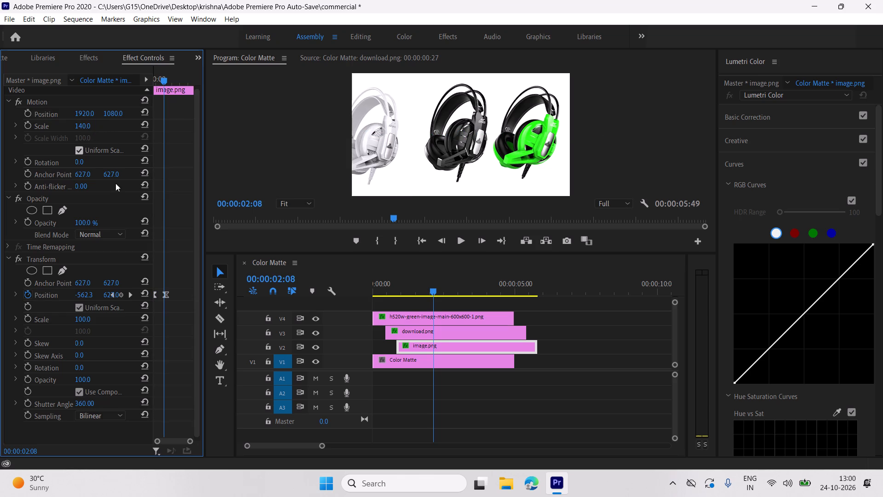
Adjust the image.png clip's Transform Position to about -352, 606 at 00:00:02:33 so the enlarged white headset fits inside the frame.
key(space)
key(space)
click(166, 294)
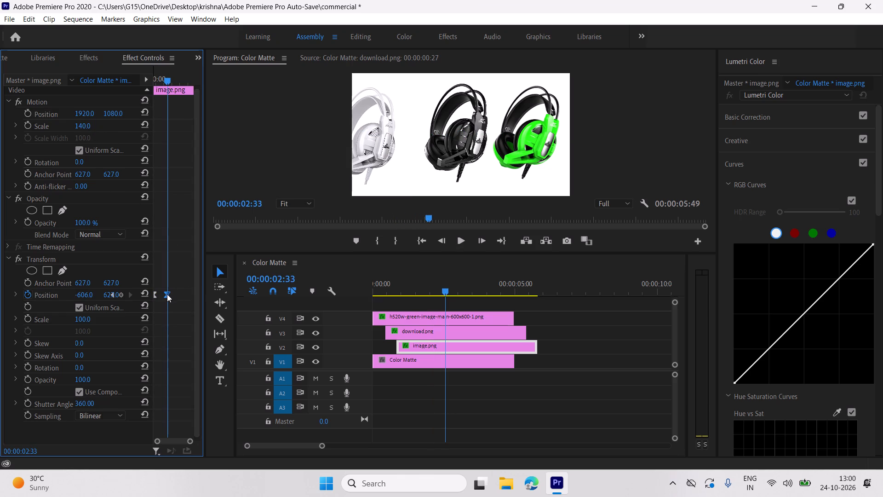
click(84, 295)
drag(124, 295, 134, 295)
click(120, 293)
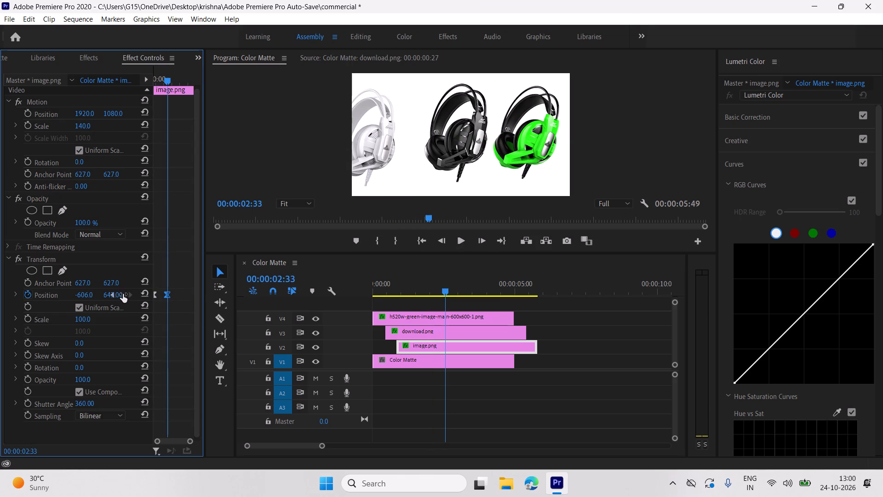
key(ctrl+z)
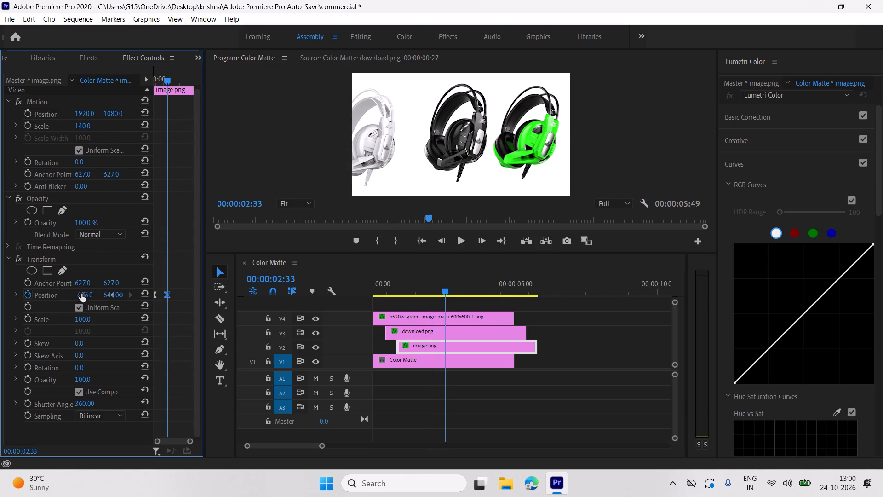
click(81, 294)
drag(88, 293, 128, 293)
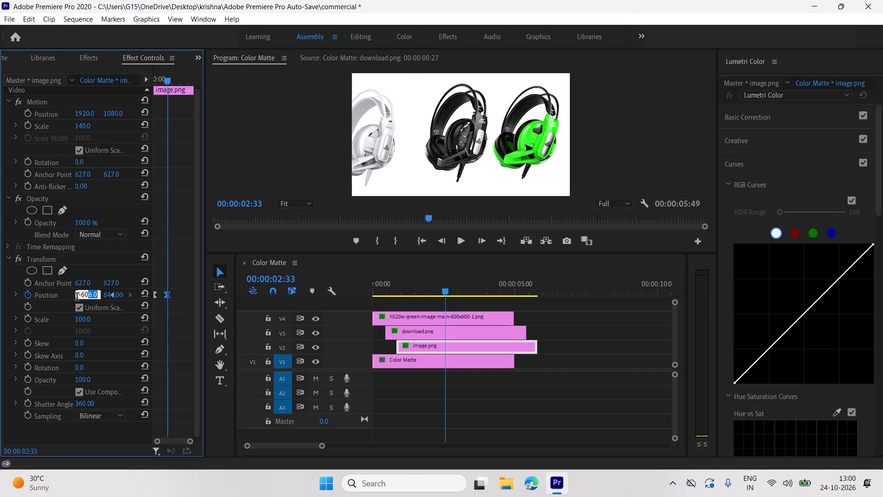
click(77, 298)
click(73, 298)
drag(85, 295, 172, 293)
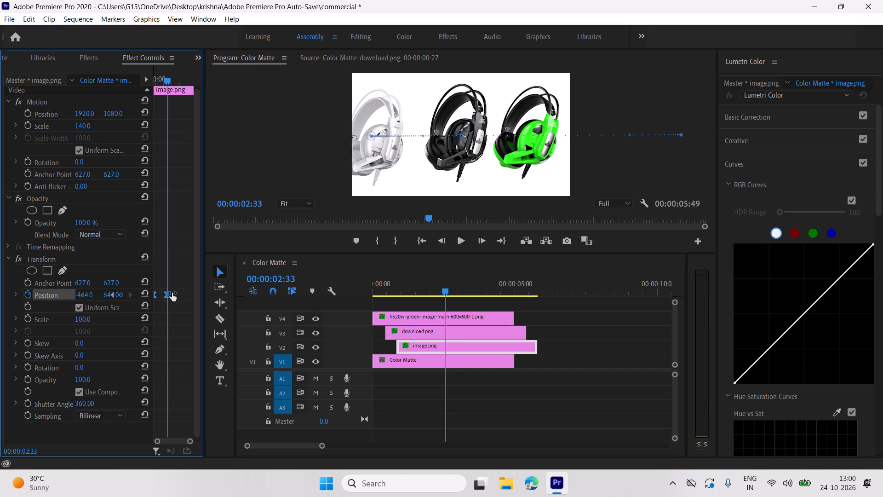
drag(172, 293, 230, 296)
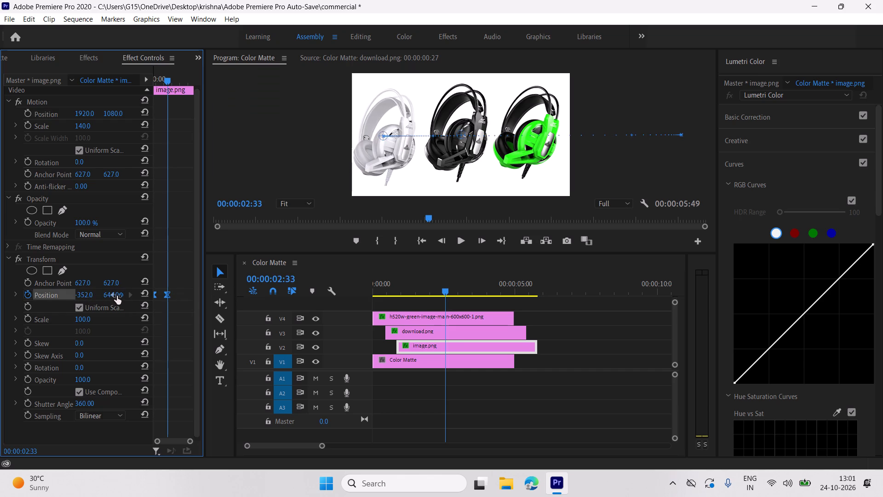
drag(116, 295, 94, 297)
Play the sequence from the start to review all three headset entrances, and return the playhead to 00:00:00:00.
key(space)
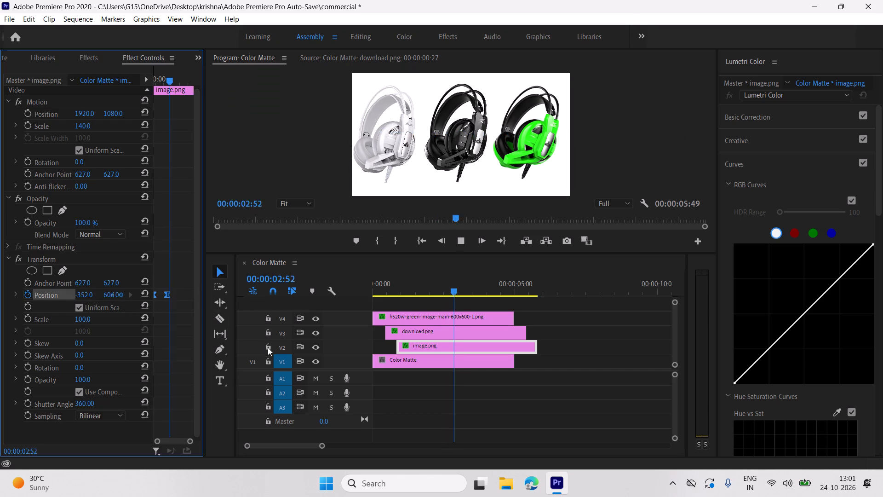
key(space)
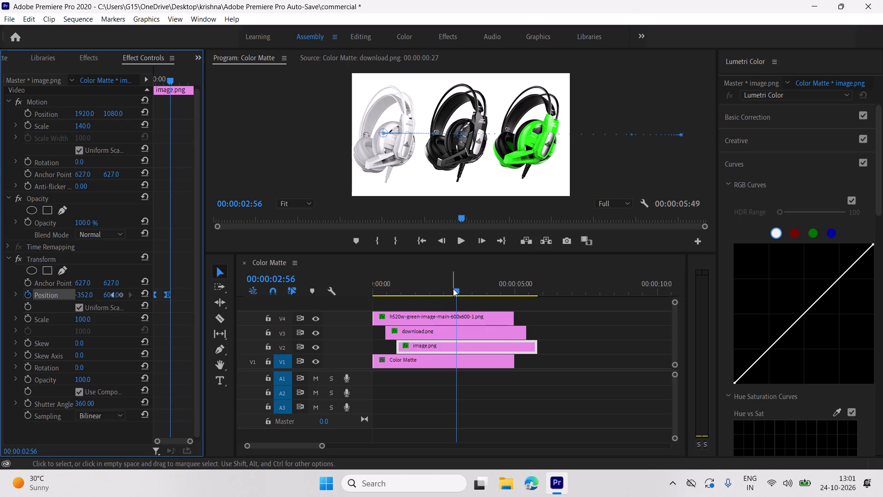
drag(452, 289, 354, 305)
key(space)
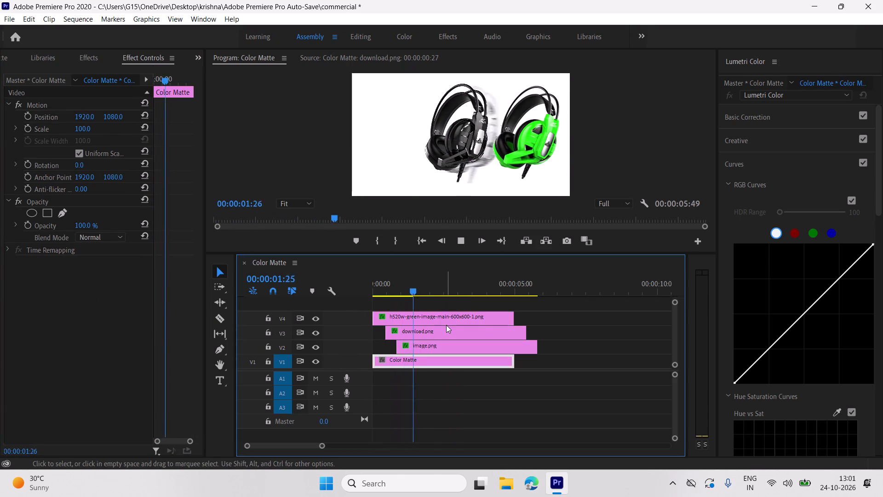
key(space)
key(space)
key(space)
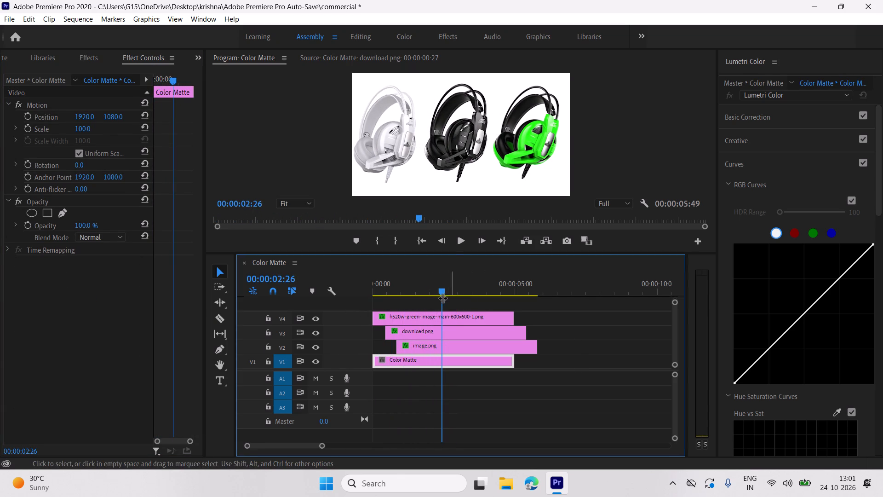
drag(438, 291, 359, 309)
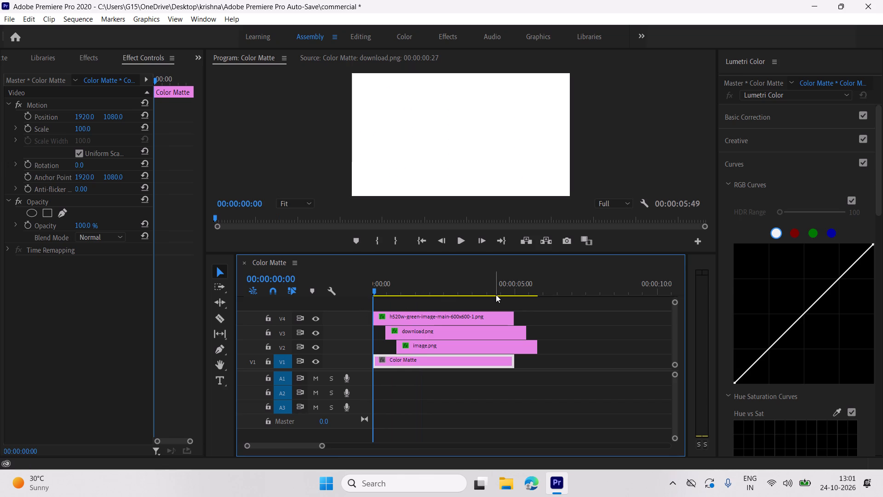
Play the sequence from 00:00:00:00 again to review the timing of the three headset entrances, stopping at 00:00:02:12.
key(space)
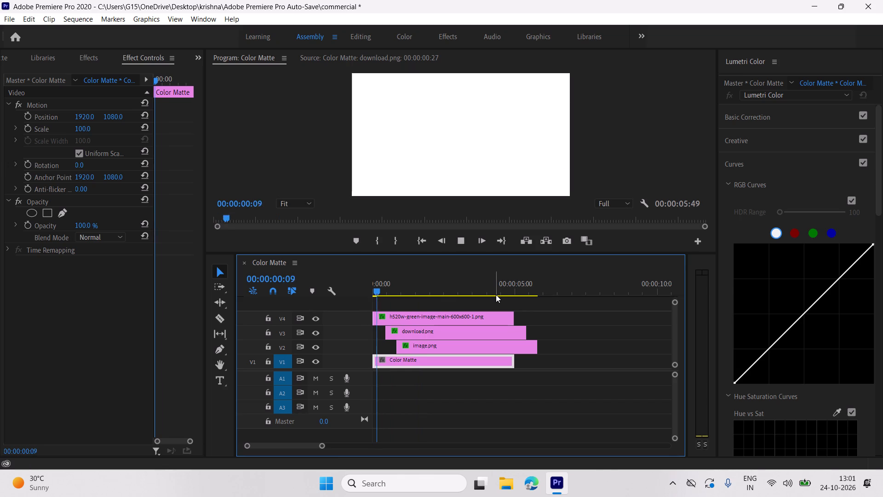
key(space)
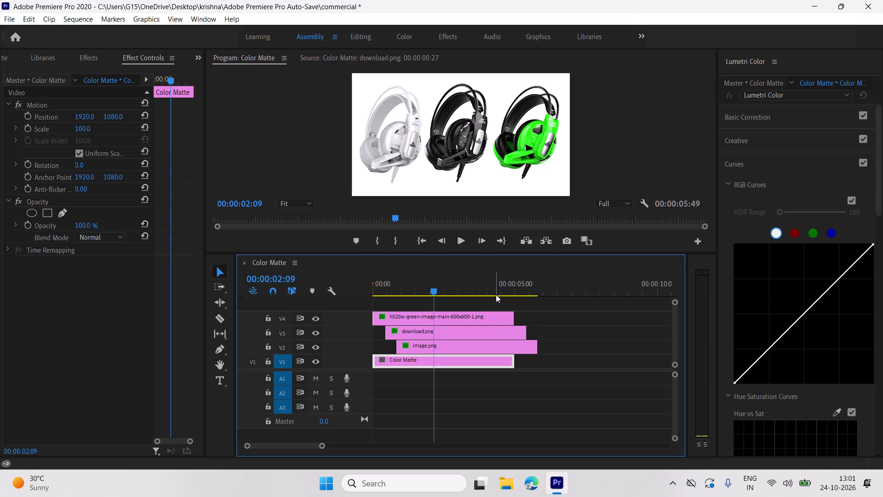
drag(429, 285, 282, 301)
key(space)
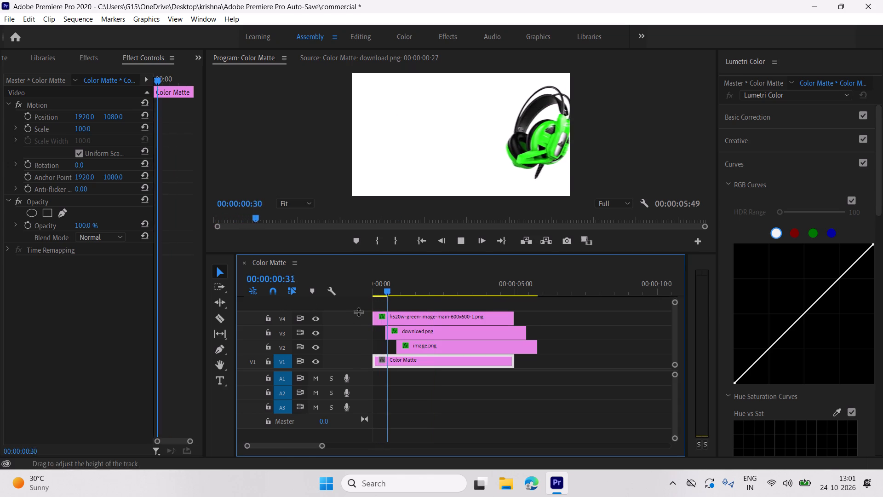
key(space)
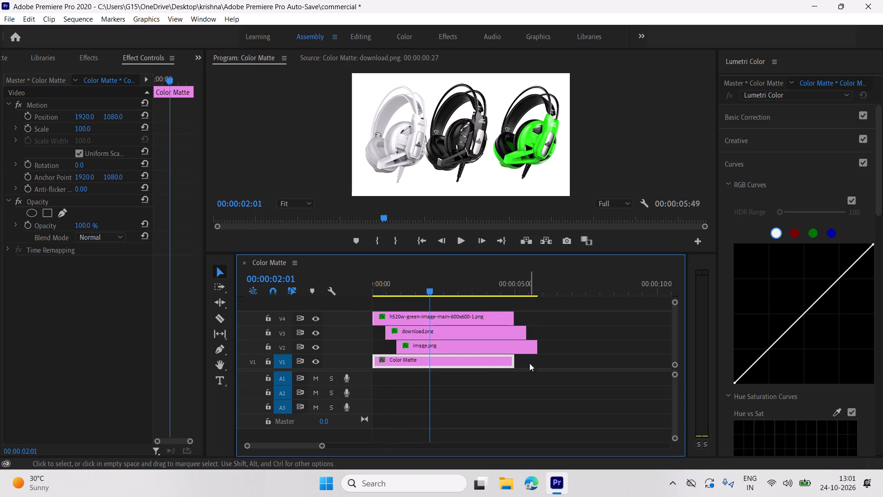
key(space)
key(space)
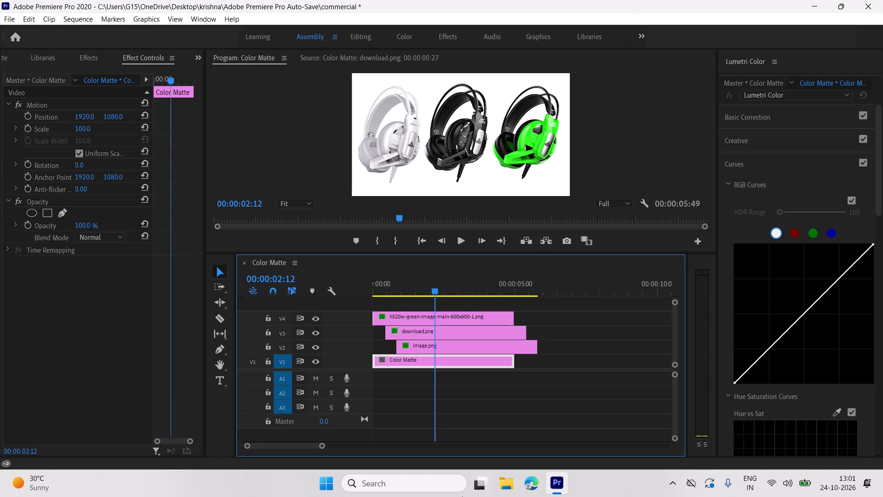
Find the Kuro app through Windows search and launch it.
click(425, 483)
click(430, 93)
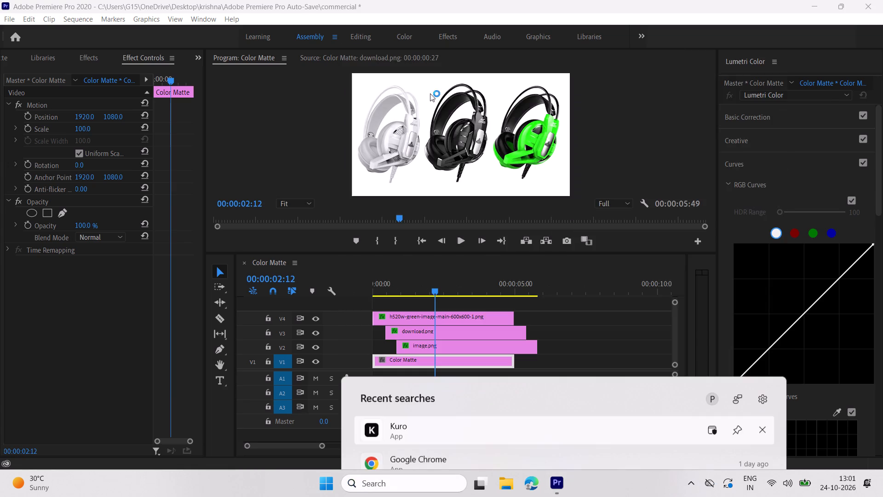
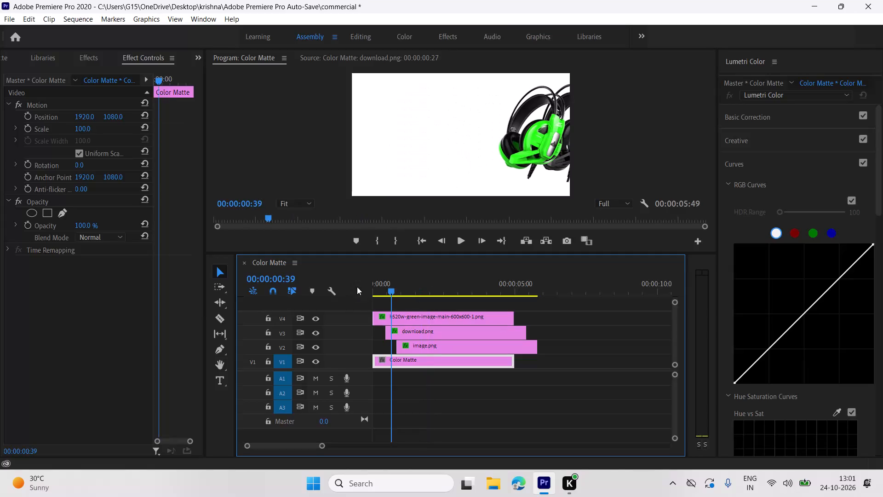
Play the sequence twice from the start to review the timing of the three headset entrances.
drag(392, 289, 372, 285)
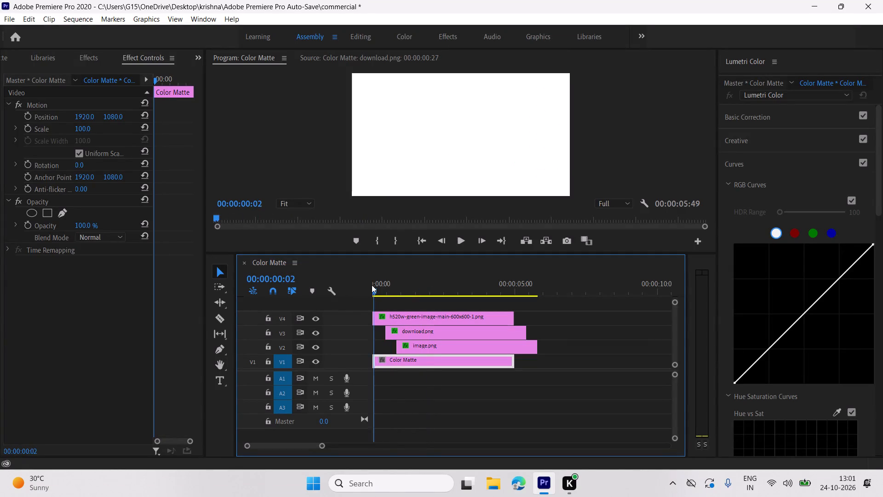
drag(372, 285, 368, 284)
key(space)
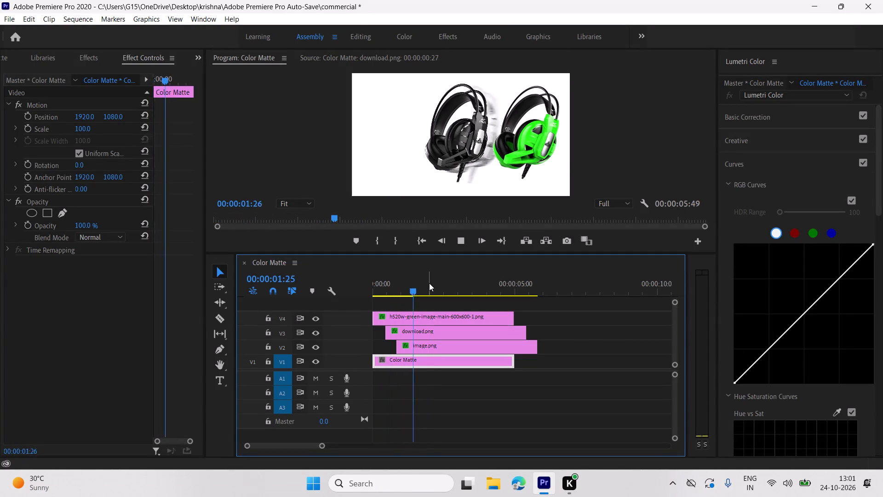
key(space)
key(space)
key(space)
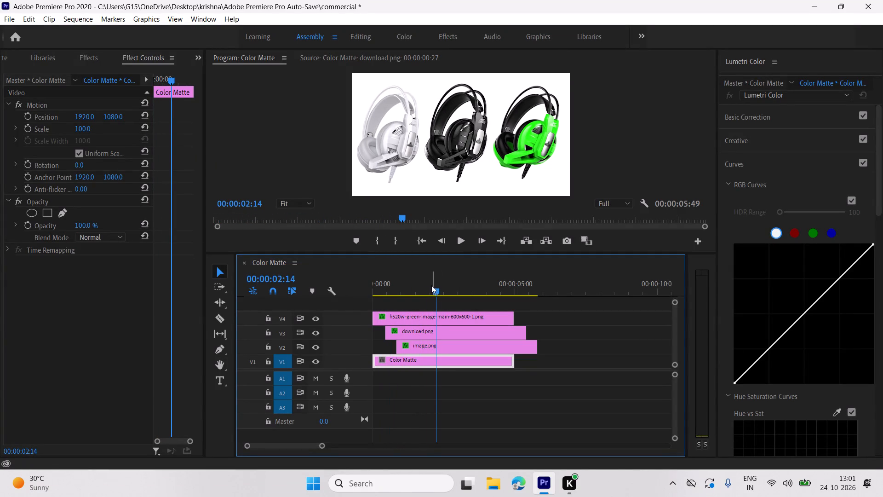
drag(430, 285, 329, 290)
key(space)
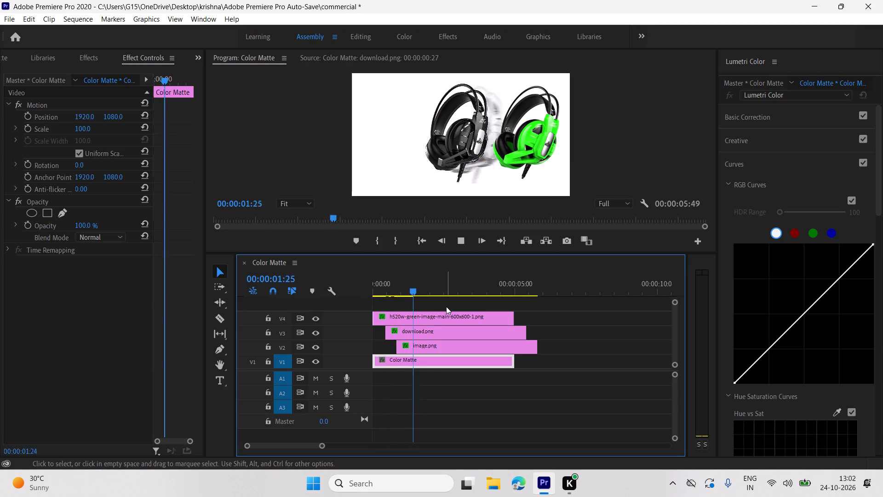
key(space)
key(space)
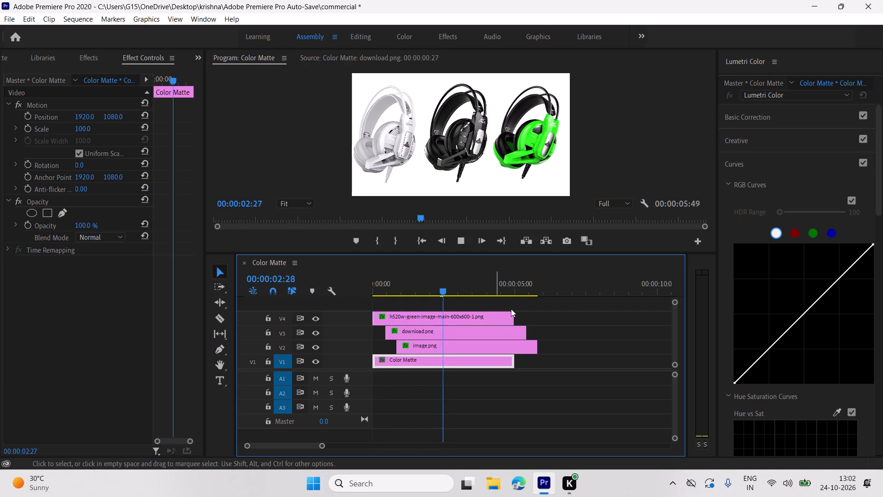
key(space)
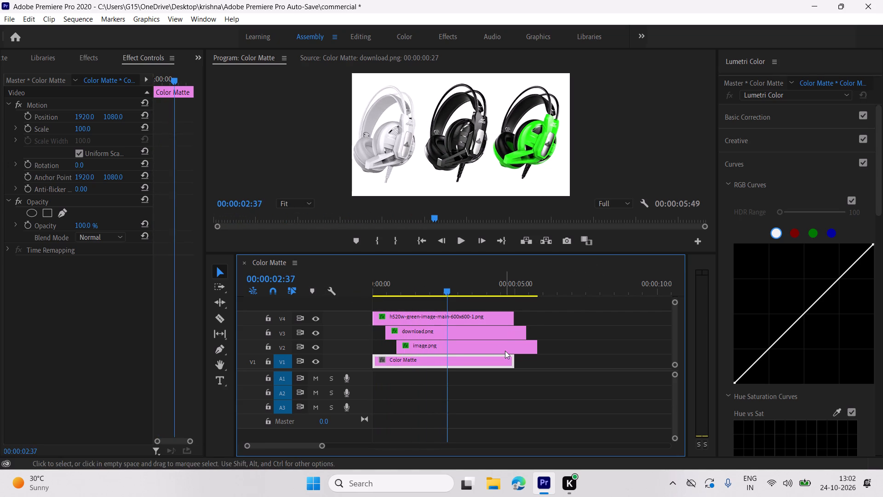
Add a Transform Position keyframe to the image.png clip at 00:00:03:01, holding the white headset at -352, 606.
key(space)
key(space)
click(496, 346)
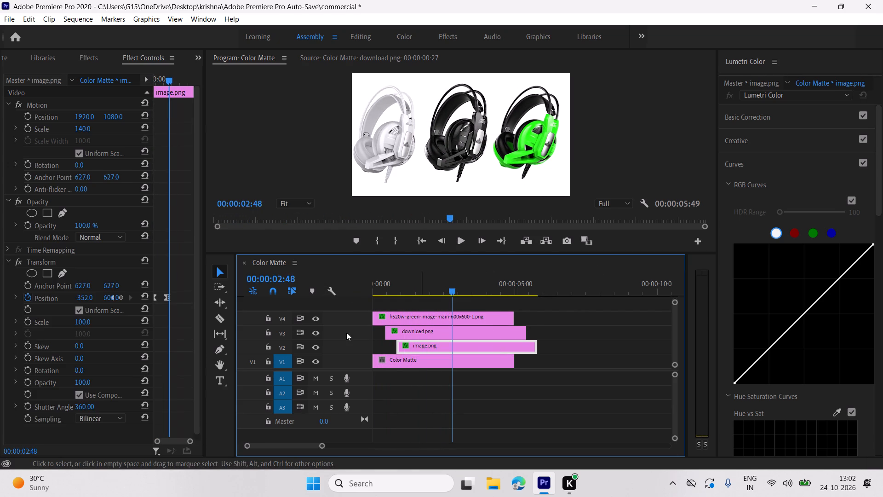
scroll(174, 316, down, 5)
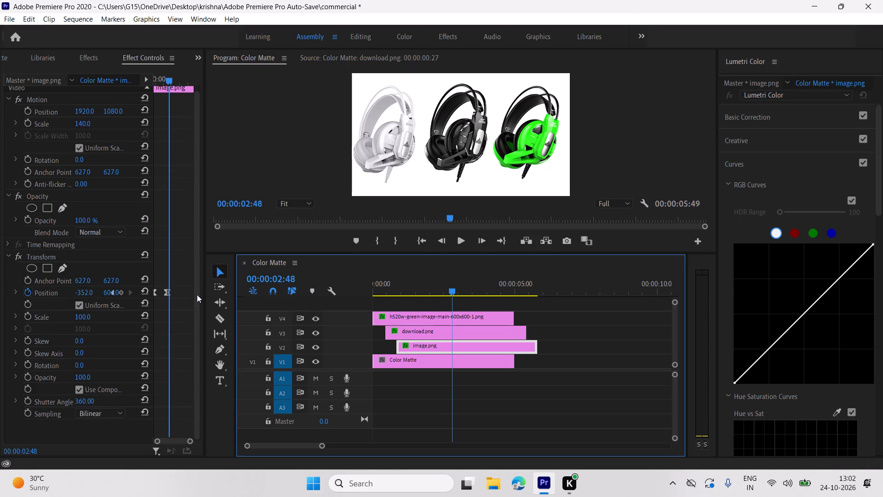
drag(205, 294, 330, 302)
click(330, 302)
key(space)
key(space)
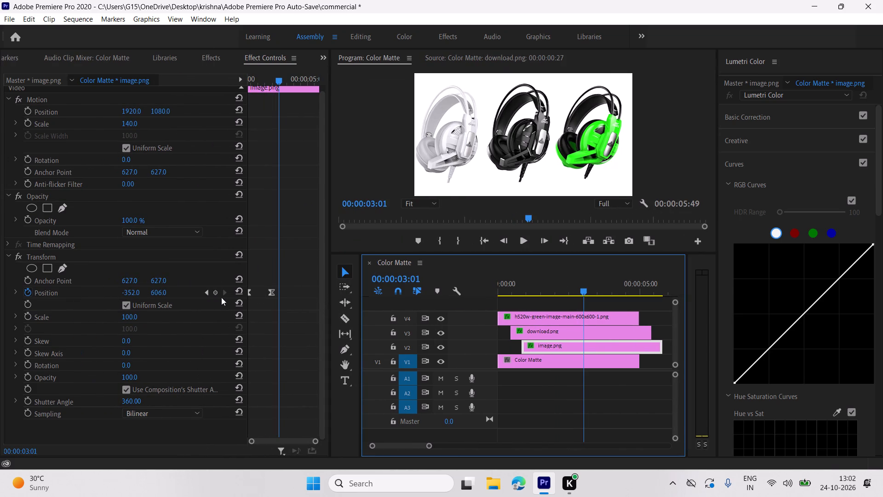
click(211, 292)
At 00:00:03:46, set the image.png clip's Transform Position to about -352, 2055 so the white headset drops below the frame.
key(space)
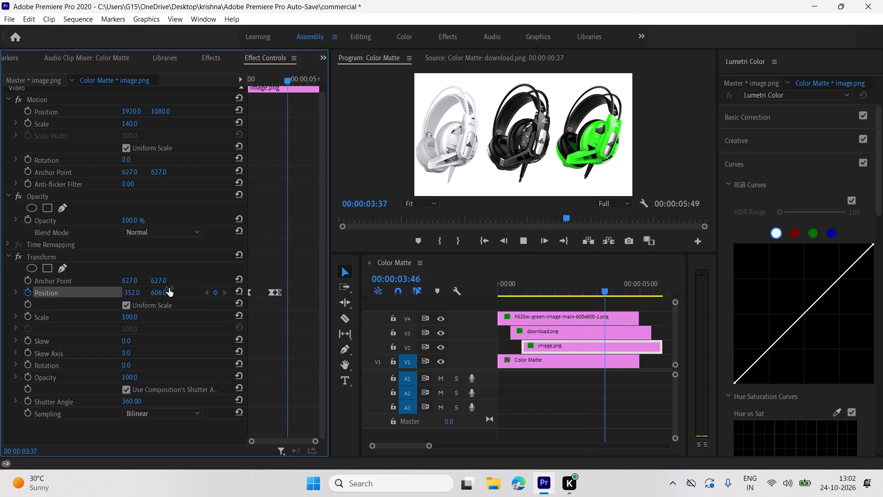
key(space)
drag(161, 290, 271, 290)
Select the image.png clip's last two Transform Position keyframes and apply Ease In temporal interpolation to them.
drag(305, 283, 275, 321)
double_click(275, 321)
drag(304, 268, 278, 303)
click(278, 303)
drag(299, 269, 299, 270)
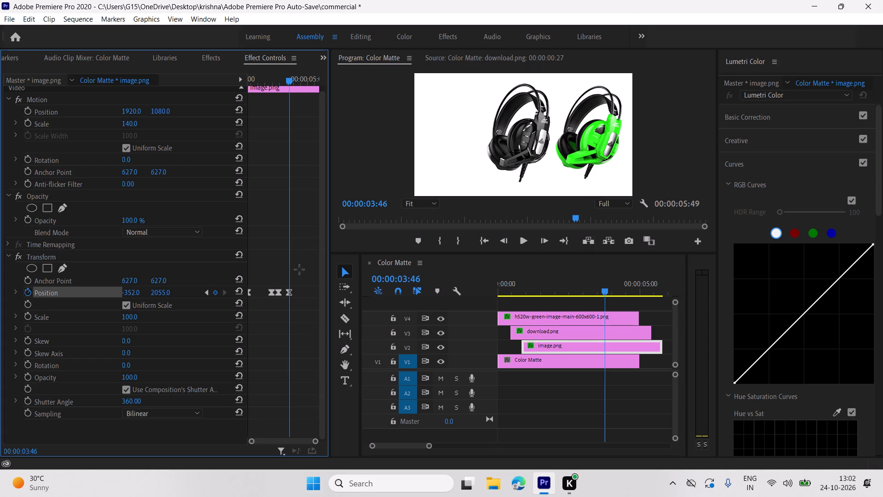
drag(299, 270, 275, 309)
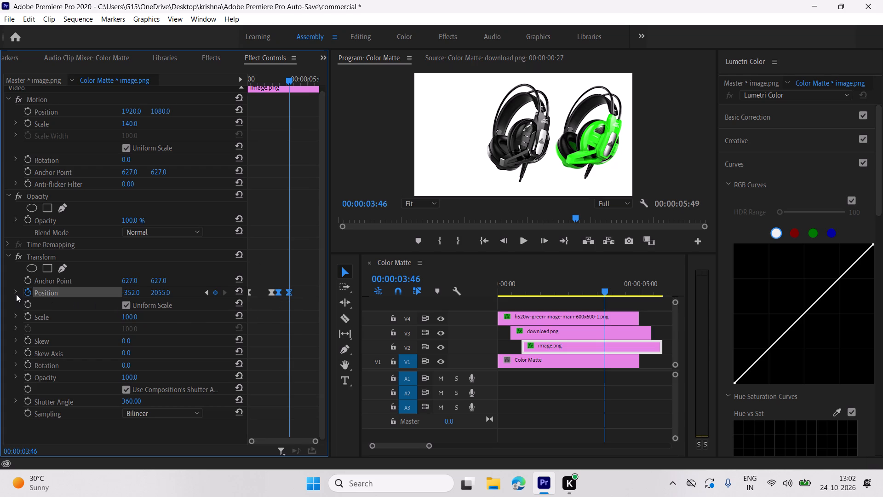
click(16, 290)
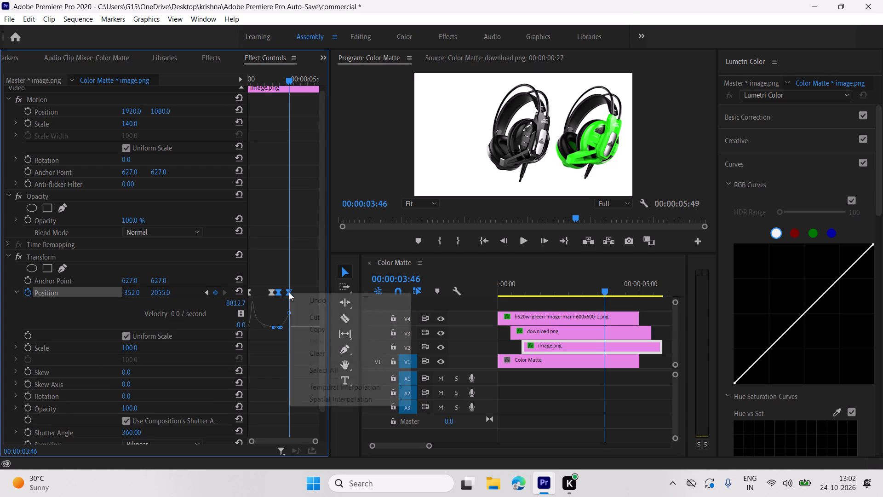
right_click(289, 292)
click(363, 381)
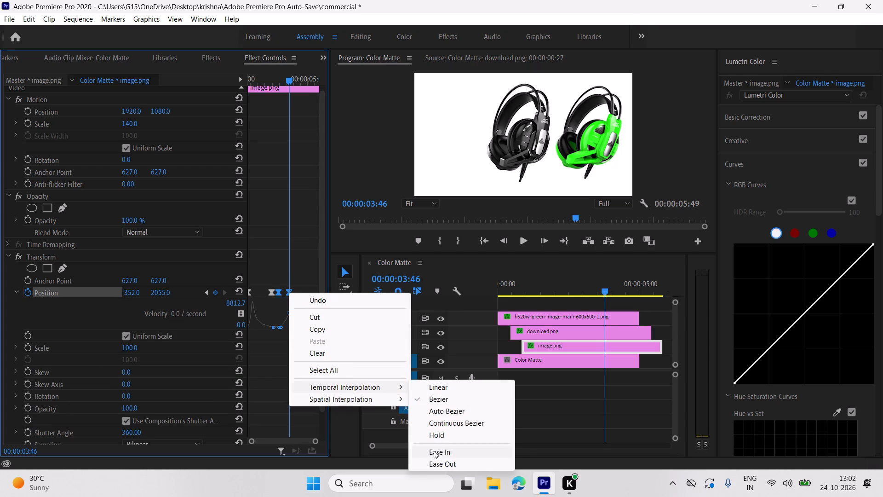
double_click(434, 453)
Reshape the velocity curve between image.png's exit keyframes so the speed peaks late, and play back the white headset's exit.
click(284, 327)
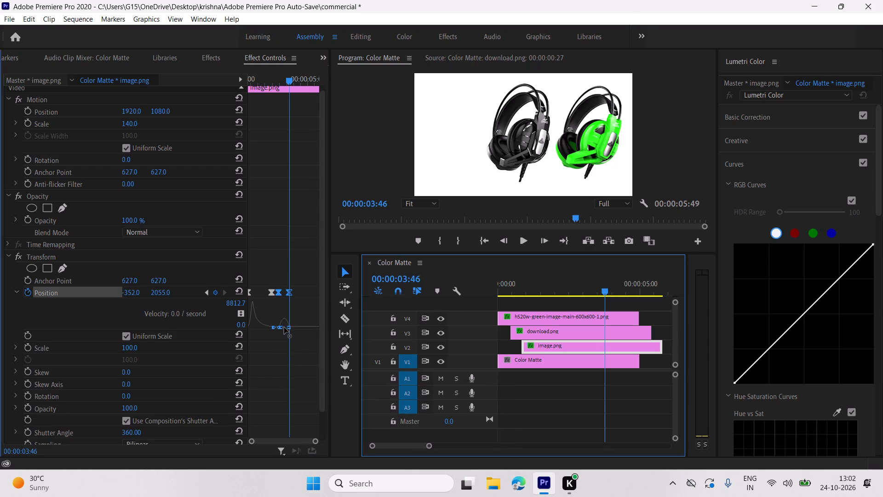
click(287, 327)
click(284, 328)
click(286, 328)
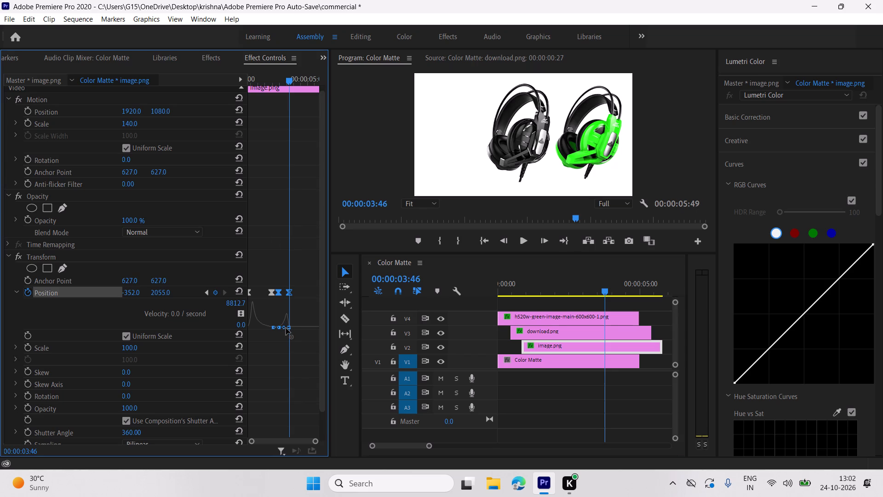
click(289, 80)
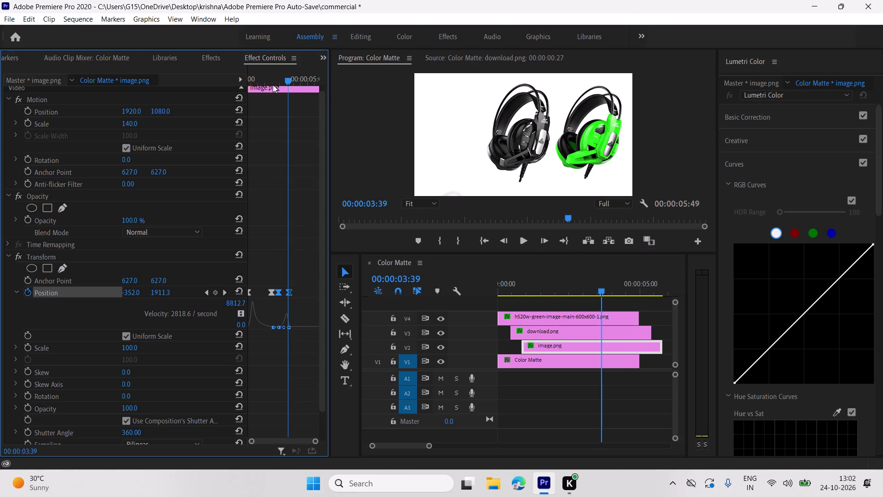
click(268, 86)
double_click(268, 86)
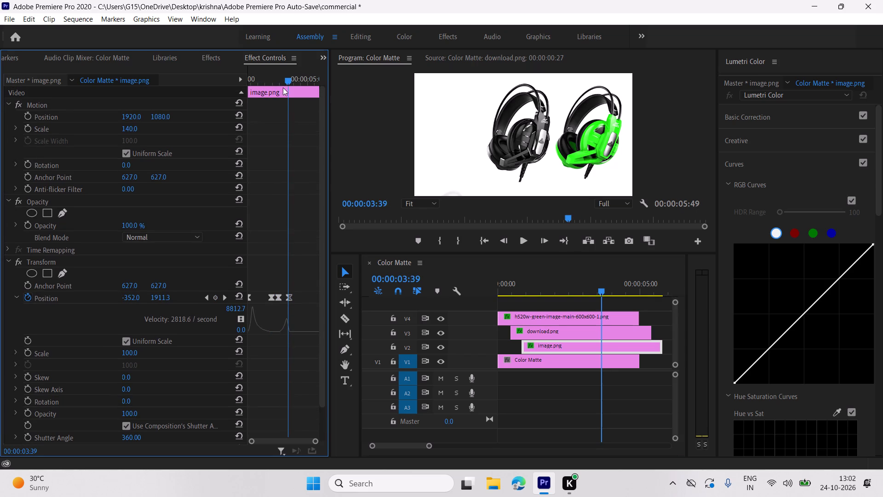
drag(285, 79, 273, 81)
key(space)
key(space)
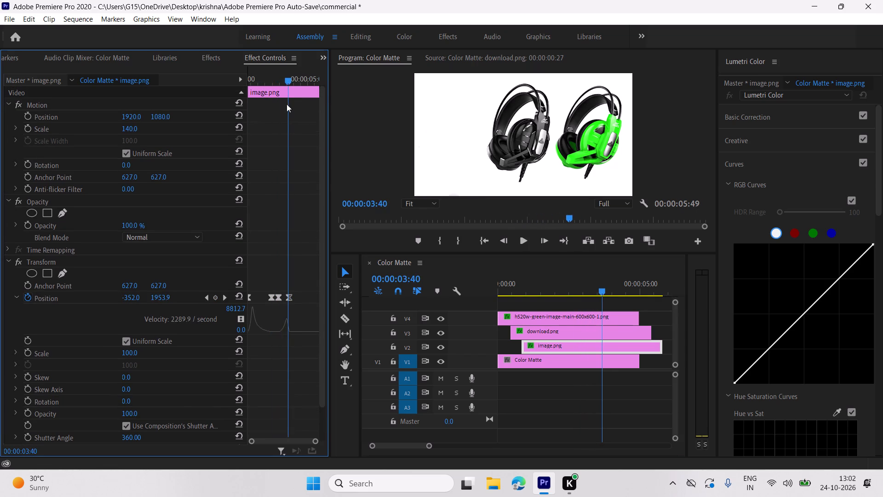
Add a Transform Position keyframe to the download.png clip at 00:00:03:26, holding the black headset at 499, 550.
drag(600, 291, 594, 291)
click(594, 291)
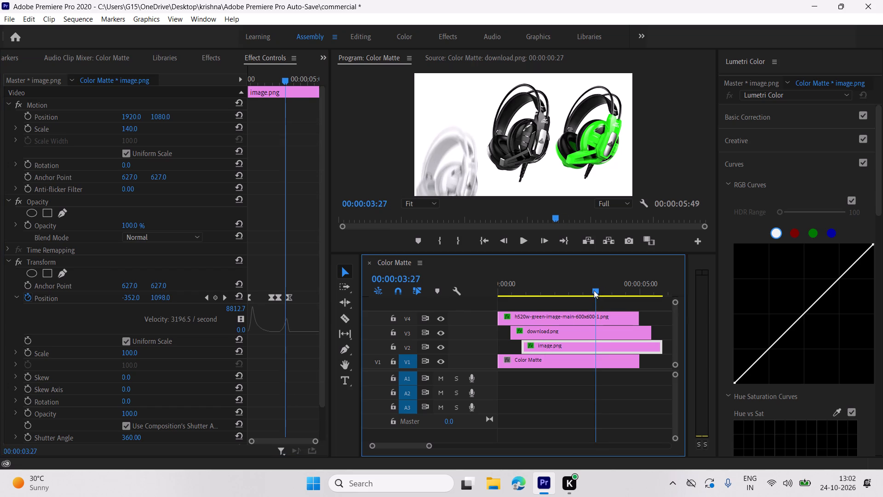
click(604, 334)
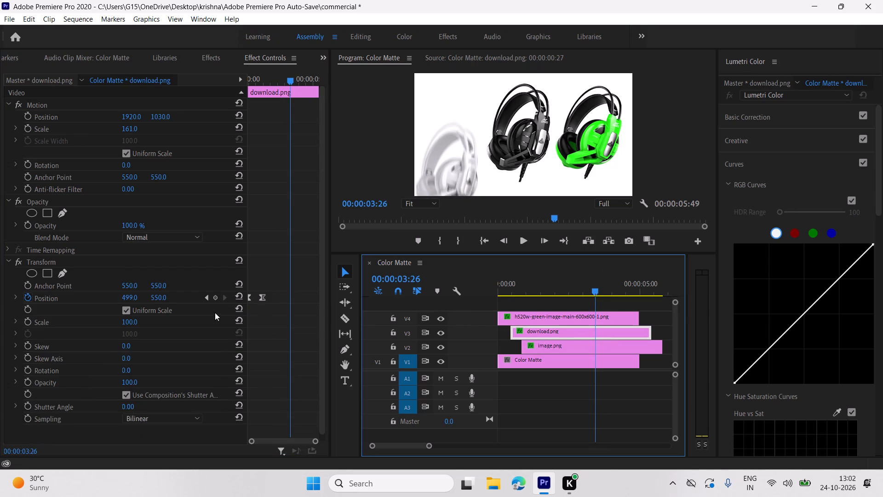
click(214, 297)
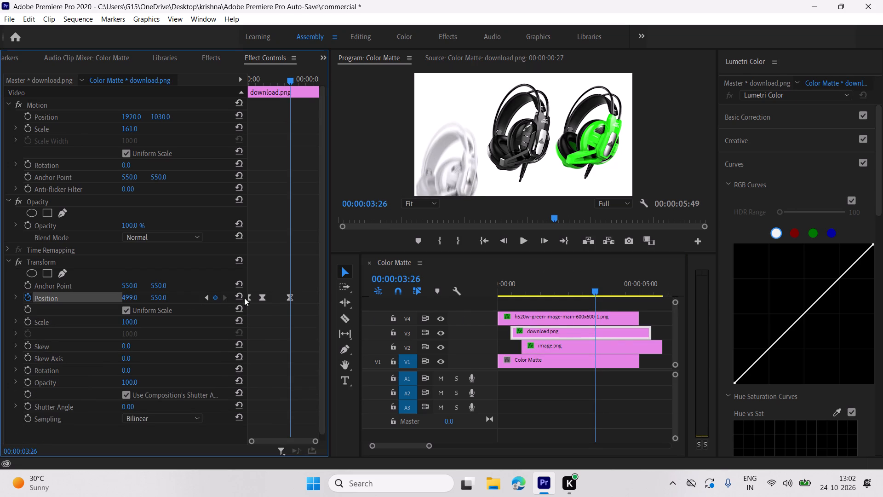
At 00:00:03:58, set the download.png clip's Transform Position to about 499, 1778 so the black headset drops below the frame.
key(space)
key(space)
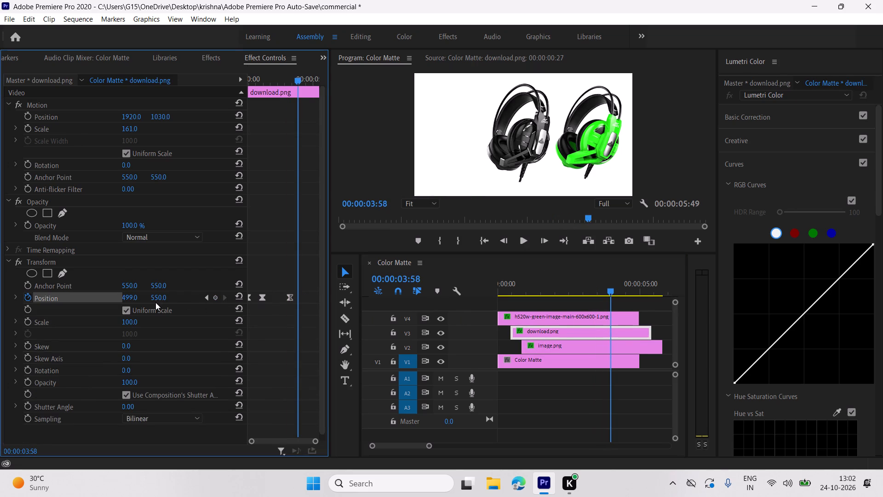
drag(157, 297, 175, 298)
drag(189, 297, 343, 295)
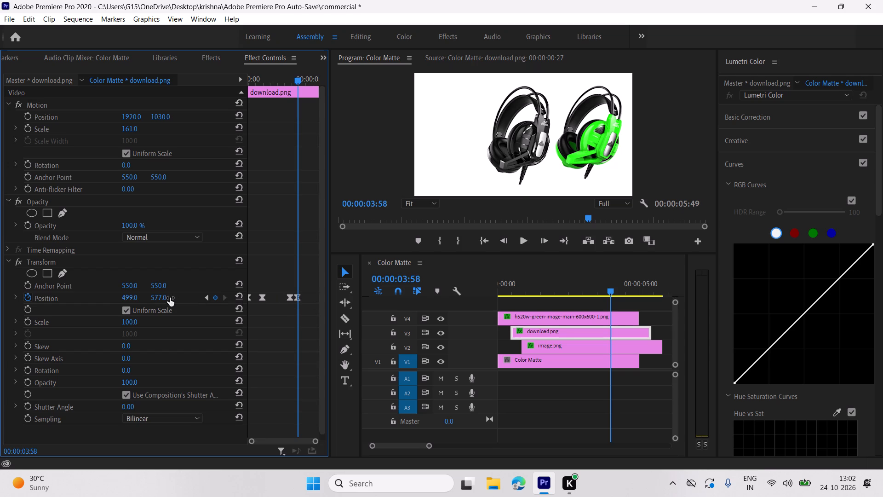
drag(158, 298, 266, 297)
drag(244, 298, 273, 299)
click(163, 299)
drag(174, 295, 247, 297)
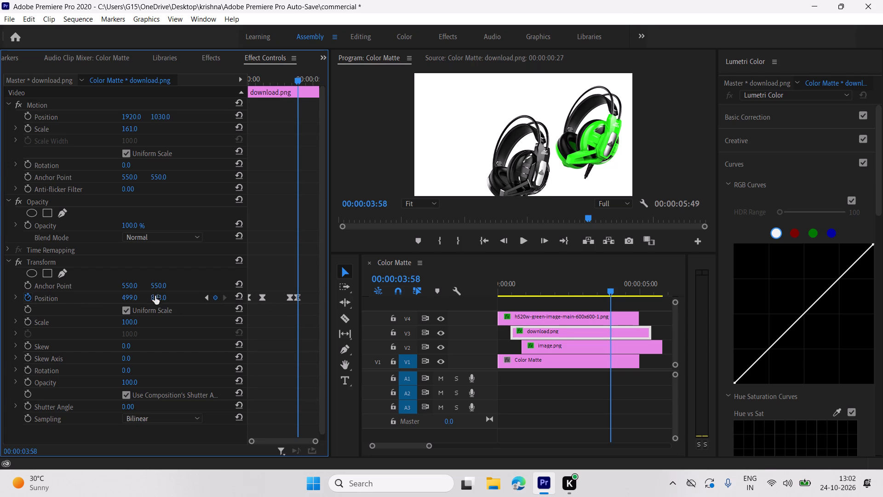
drag(155, 298, 218, 295)
click(189, 294)
drag(160, 297, 250, 299)
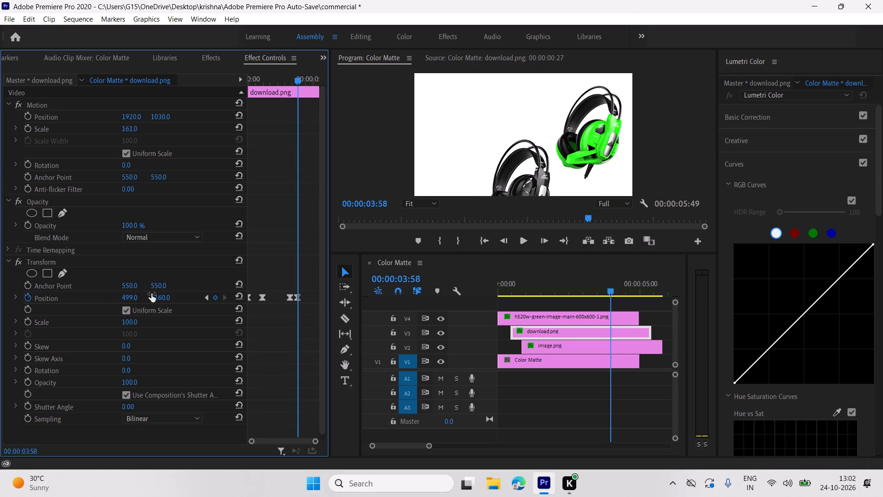
drag(158, 298, 418, 309)
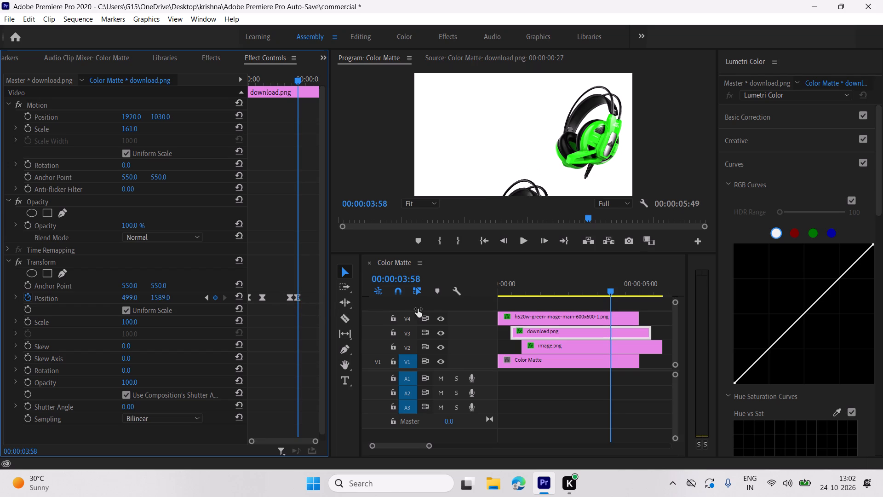
drag(418, 309, 522, 309)
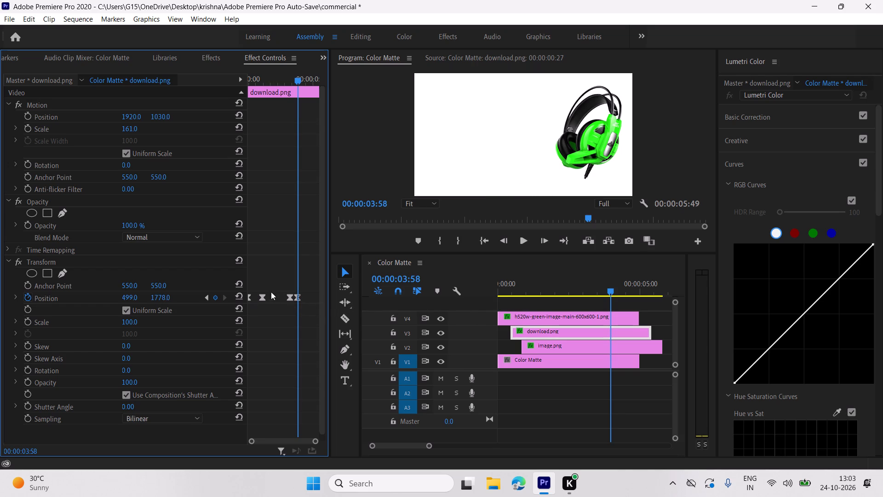
Reshape the velocity curve between download.png's two exit keyframes to peak near the end, and play back the black headset's exit.
drag(279, 282, 315, 311)
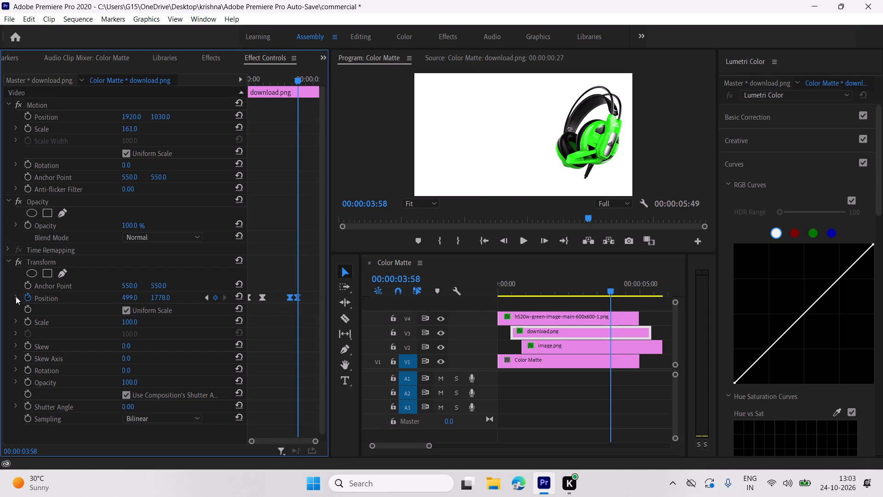
click(16, 296)
click(292, 333)
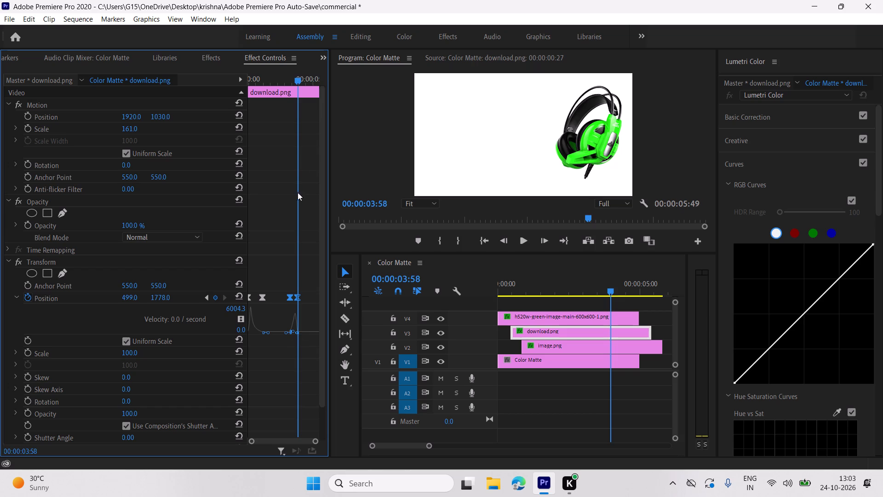
drag(295, 78, 289, 80)
key(space)
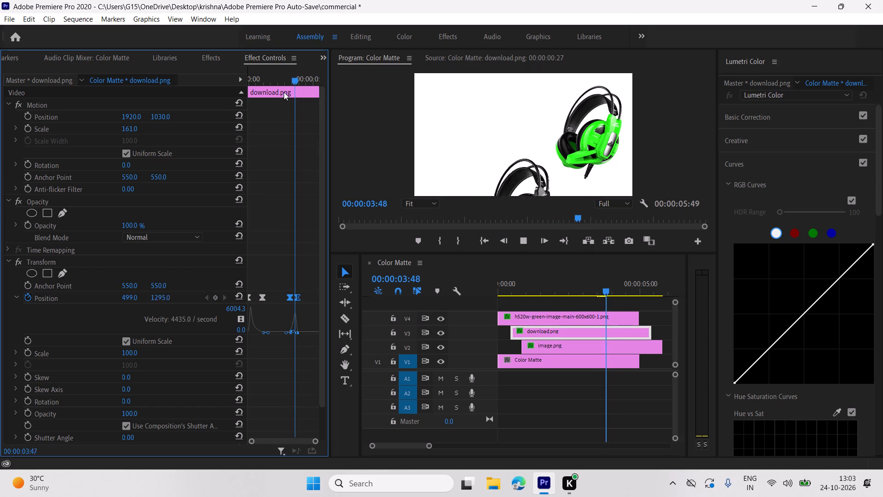
key(space)
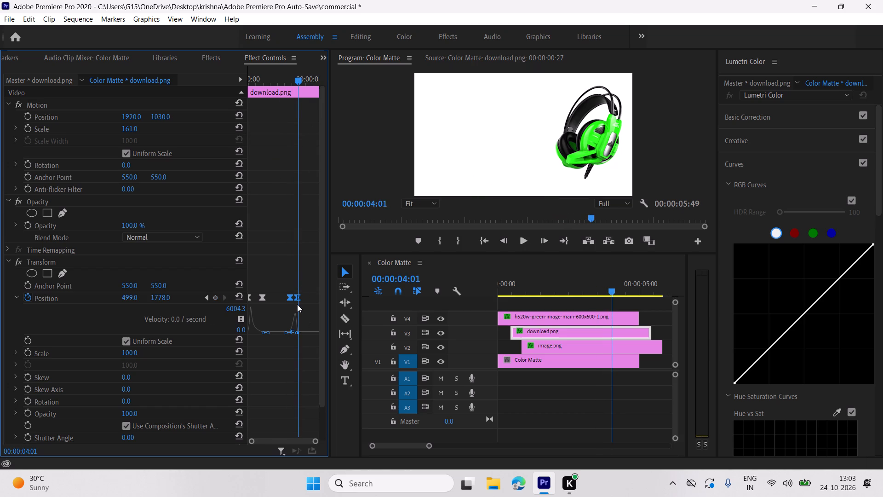
Steepen the late velocity peak of download.png's exit curve further and replay the black headset dropping out of frame.
key(equal)
click(282, 332)
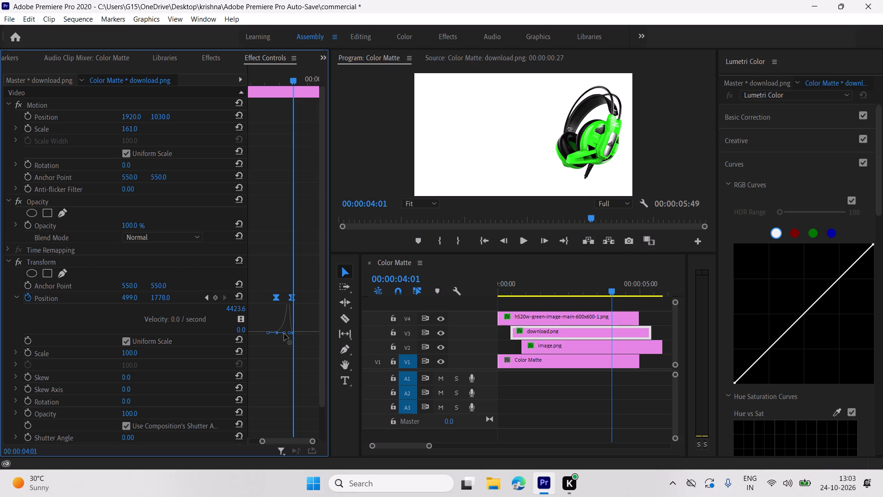
drag(294, 77, 275, 81)
key(space)
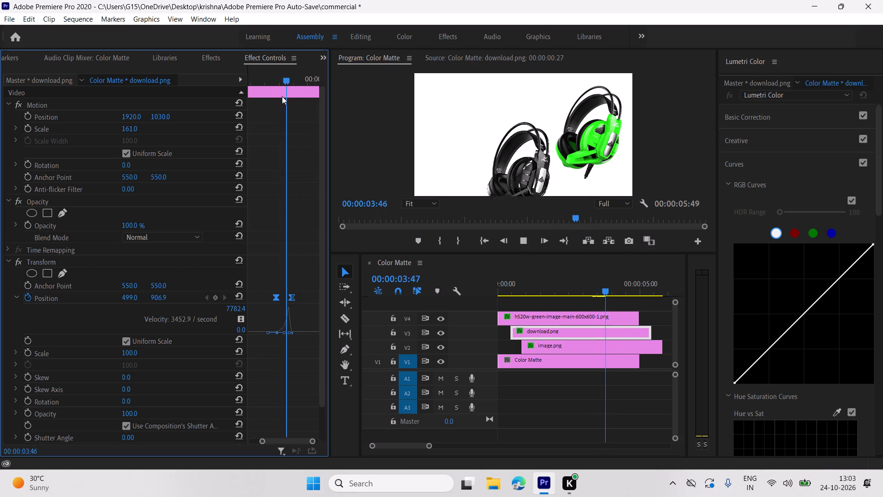
key(space)
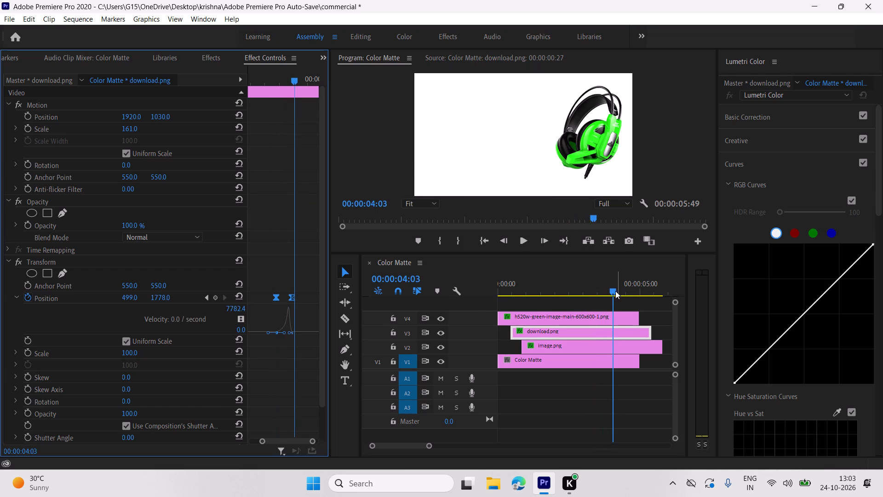
Apply another Transform effect from the Distort effects to the download.png clip.
drag(610, 290, 532, 296)
click(221, 59)
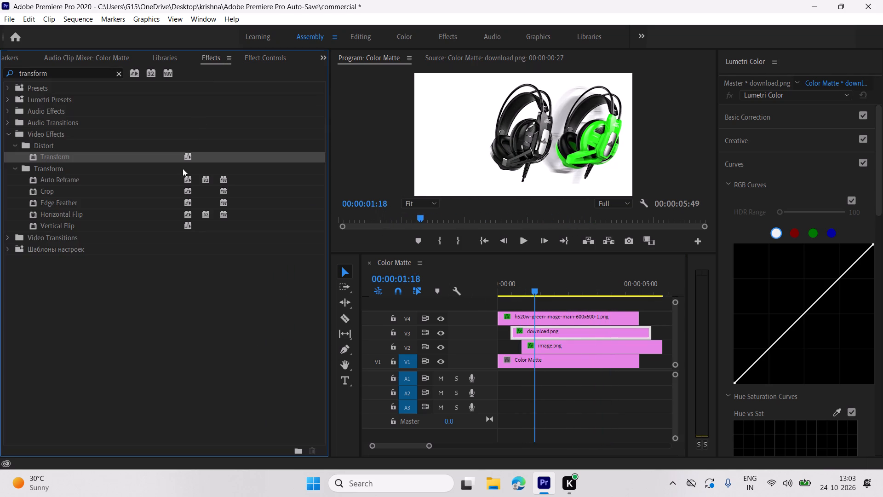
drag(164, 156, 172, 158)
click(194, 164)
drag(213, 168, 228, 162)
drag(228, 162, 231, 159)
drag(231, 159, 522, 328)
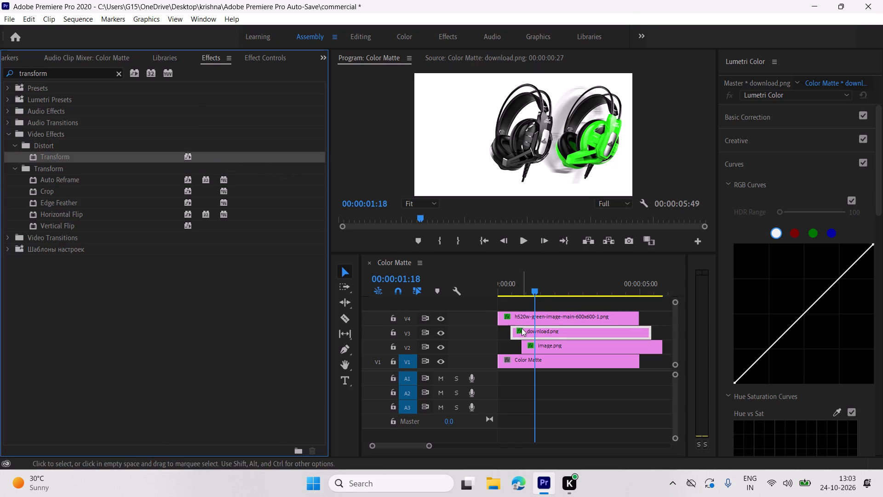
Set the Shutter Angle of download.png's first Transform effect to 360 for full motion blur on the black headset.
scroll(219, 57, down, 2)
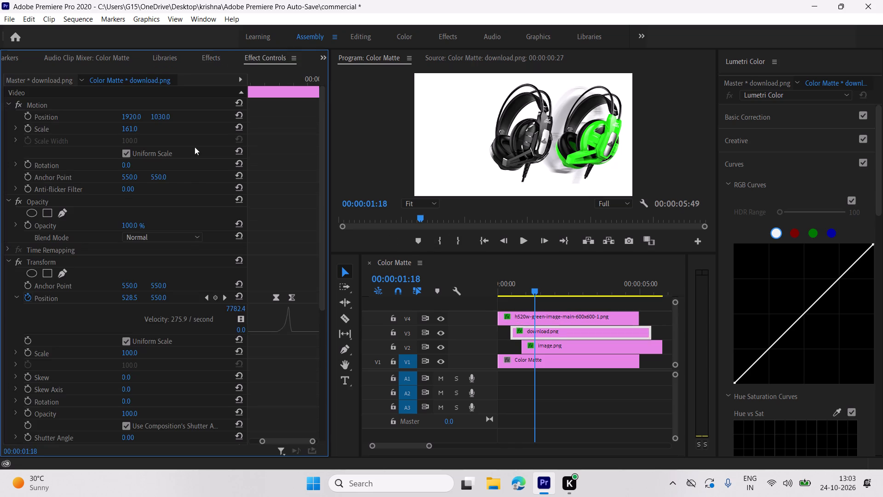
scroll(155, 323, down, 6)
drag(134, 367, 598, 387)
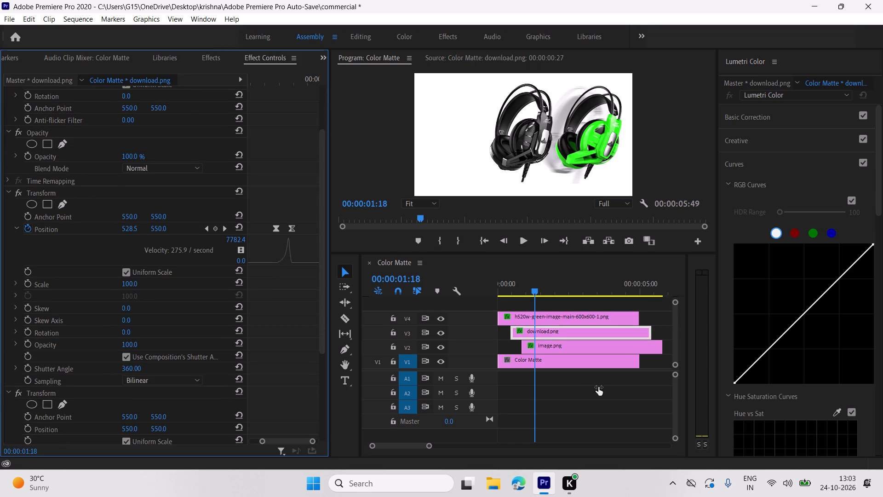
drag(598, 387, 602, 387)
click(296, 126)
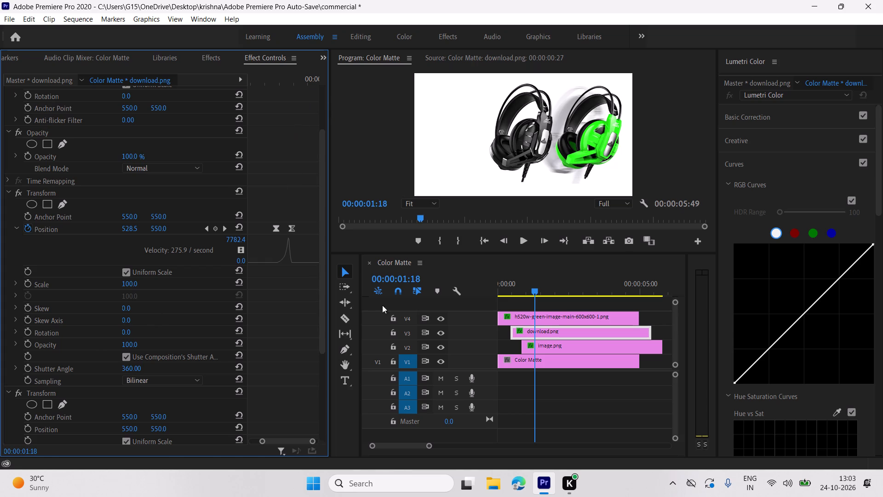
Play the sequence from its start to examine the headsets' entrances and the motion blur on the black headset's exit.
drag(494, 295, 364, 308)
click(364, 308)
drag(529, 293, 308, 303)
click(306, 303)
key(space)
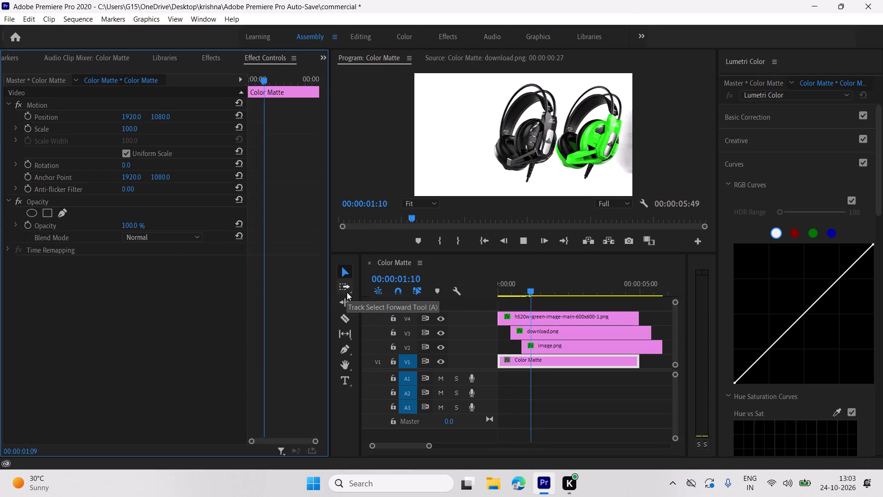
key(space)
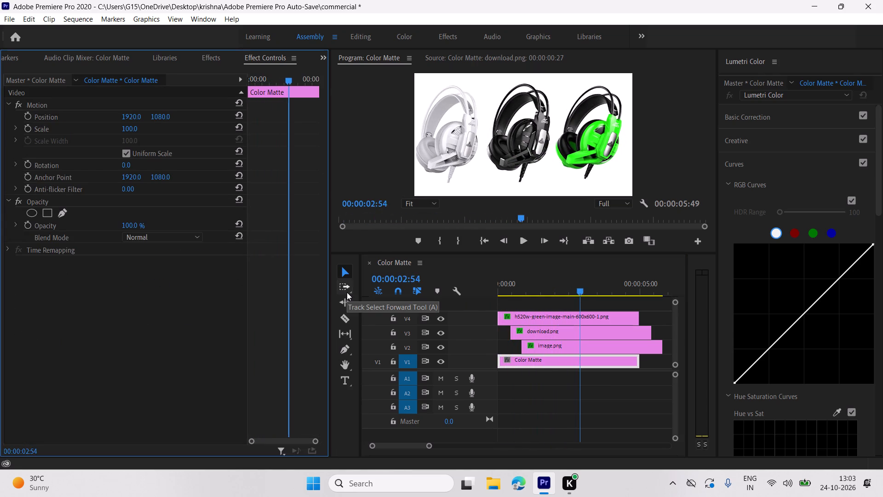
key(space)
key(space)
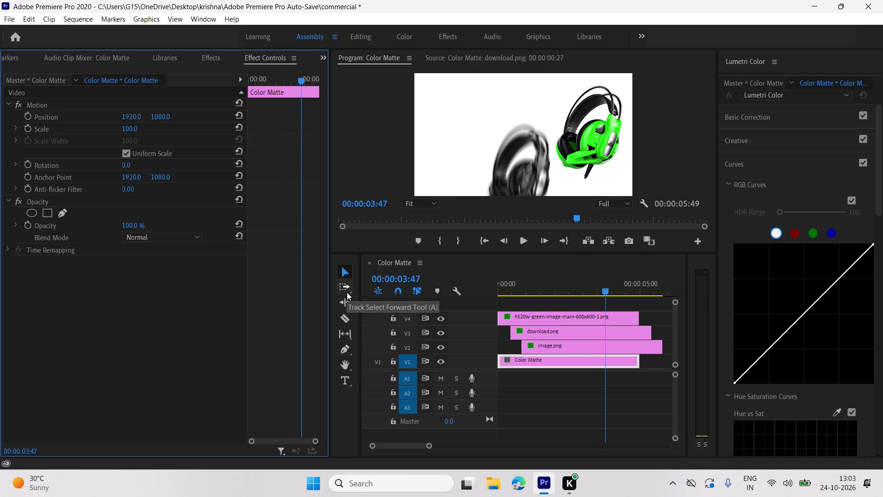
Add a Transform Position keyframe to the green headset clip on V4 at 00:00:03:47, holding it at 690, 300.
double_click(619, 318)
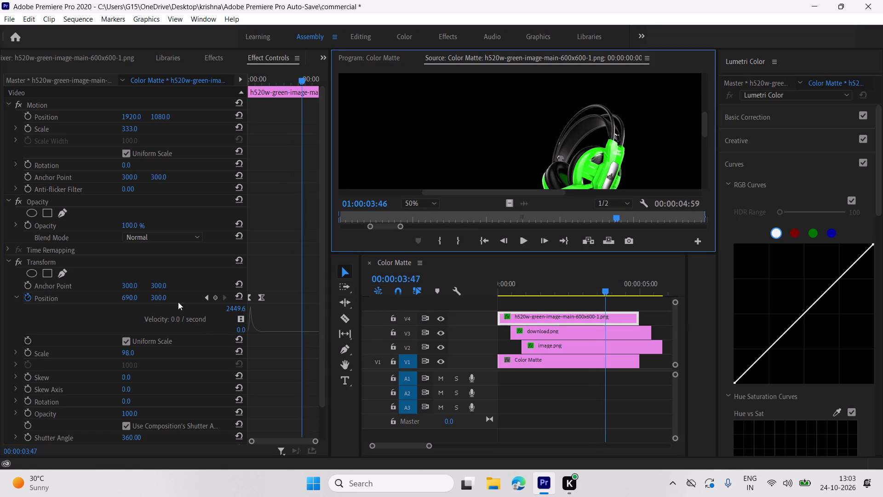
click(217, 296)
At 00:00:04:32, set the green headset clip's Transform Position to 690, 970 so the headset drops below the frame.
key(space)
key(space)
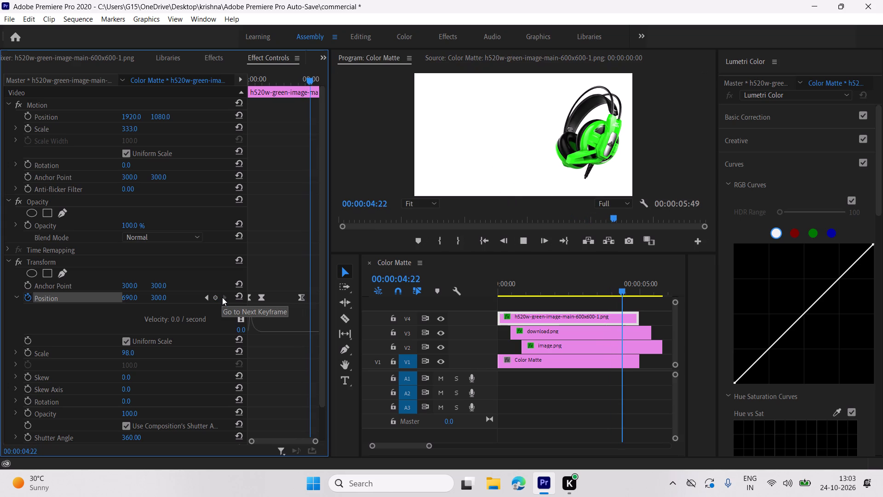
key(space)
key(space)
click(155, 297)
drag(166, 295, 309, 287)
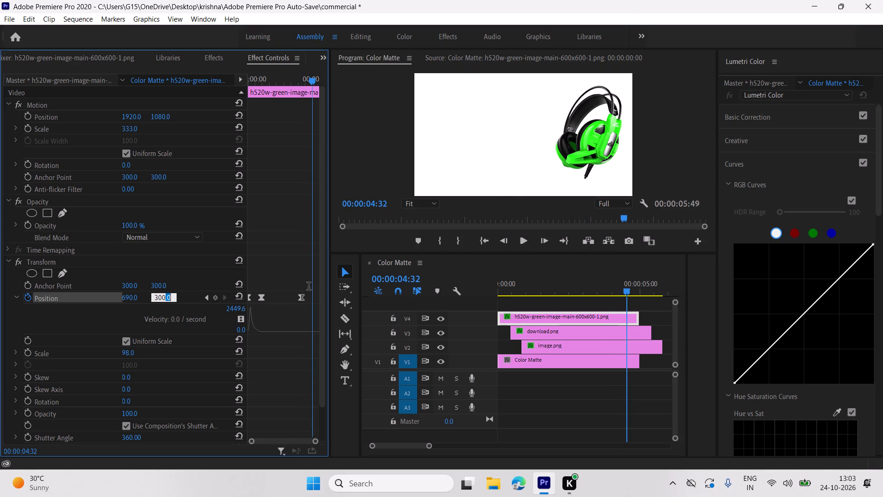
drag(309, 287, 338, 285)
click(359, 282)
drag(192, 296, 331, 288)
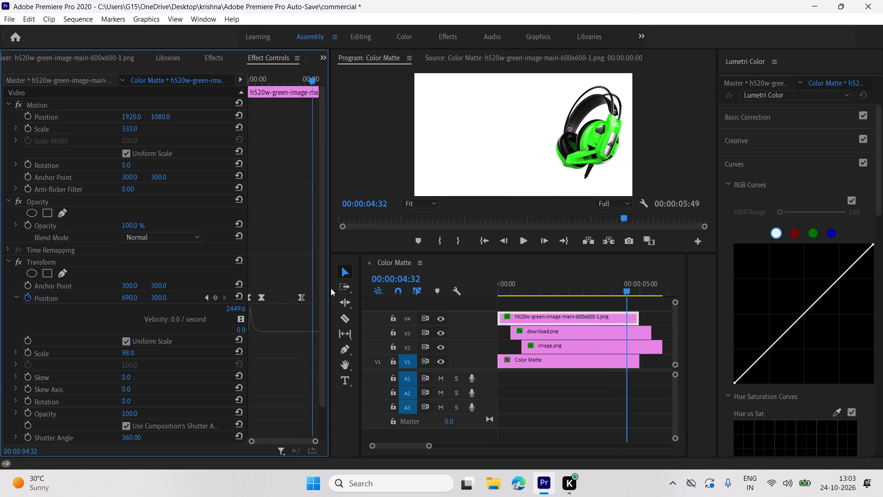
drag(331, 288, 325, 288)
drag(172, 296, 321, 307)
double_click(188, 295)
drag(154, 298, 230, 296)
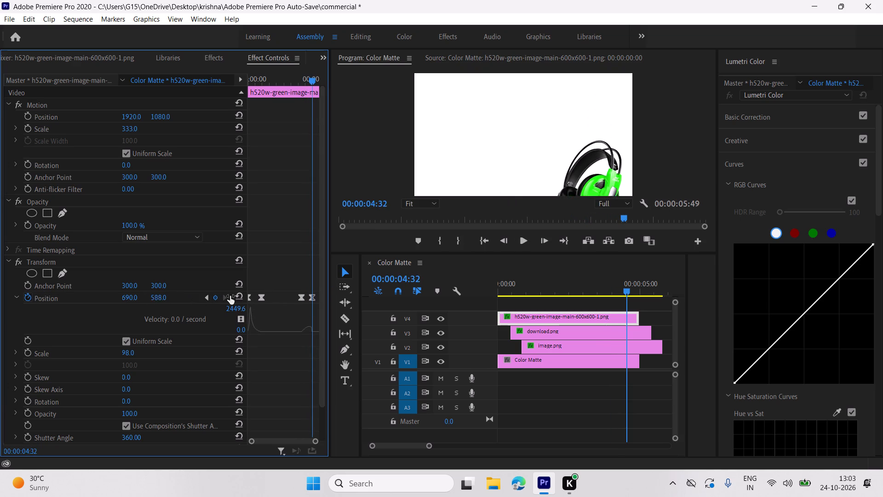
drag(230, 296, 381, 290)
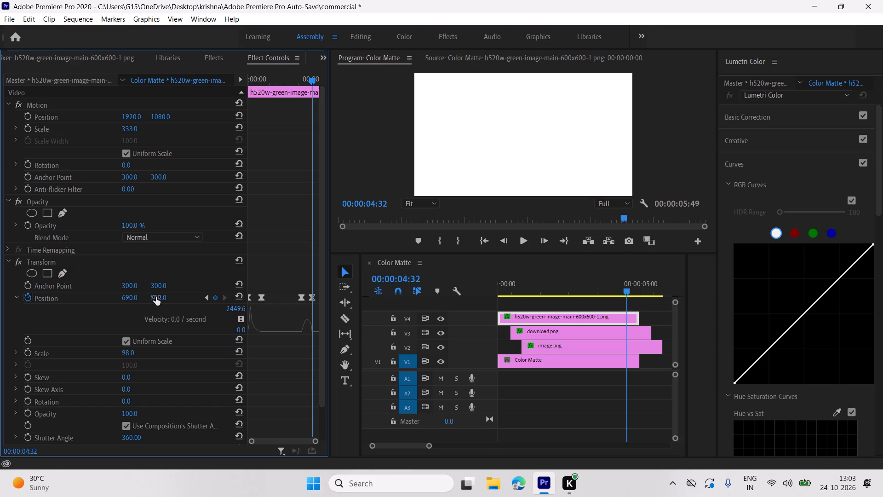
drag(155, 297, 165, 303)
Apply Ease In to the green headset's two exit keyframes and reshape their velocity curve to peak near the end.
drag(290, 272, 320, 314)
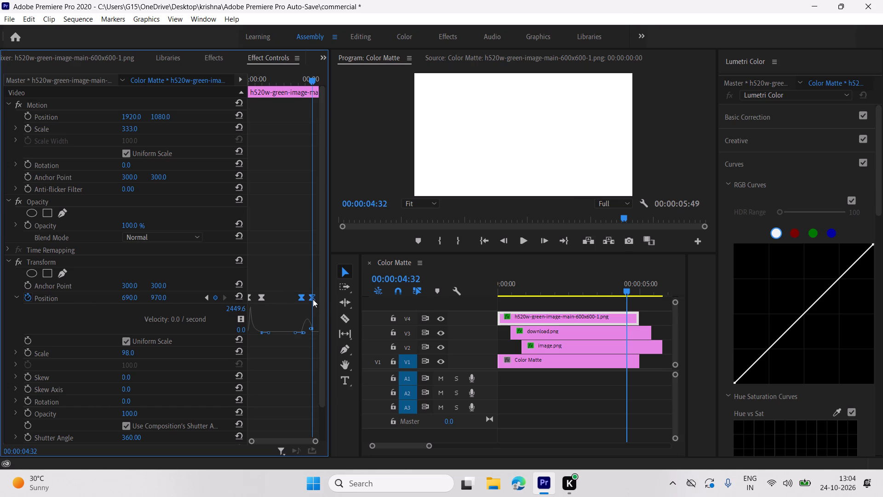
right_click(313, 295)
click(331, 385)
click(483, 452)
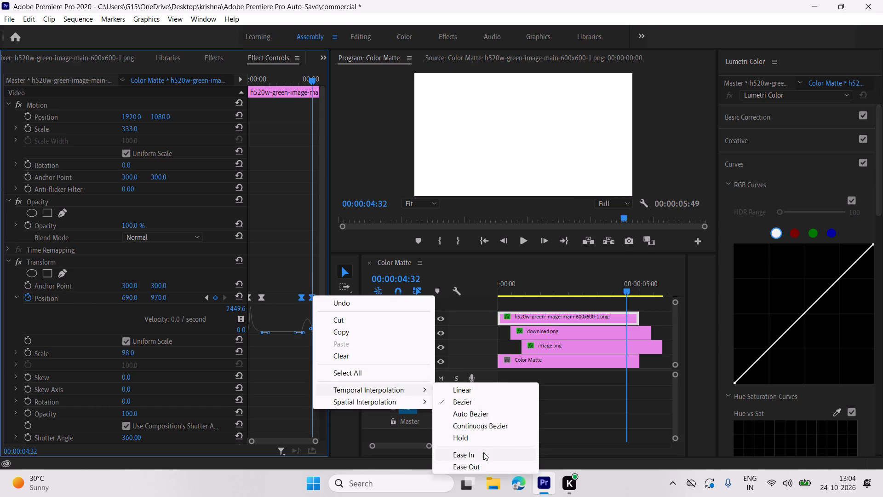
click(307, 332)
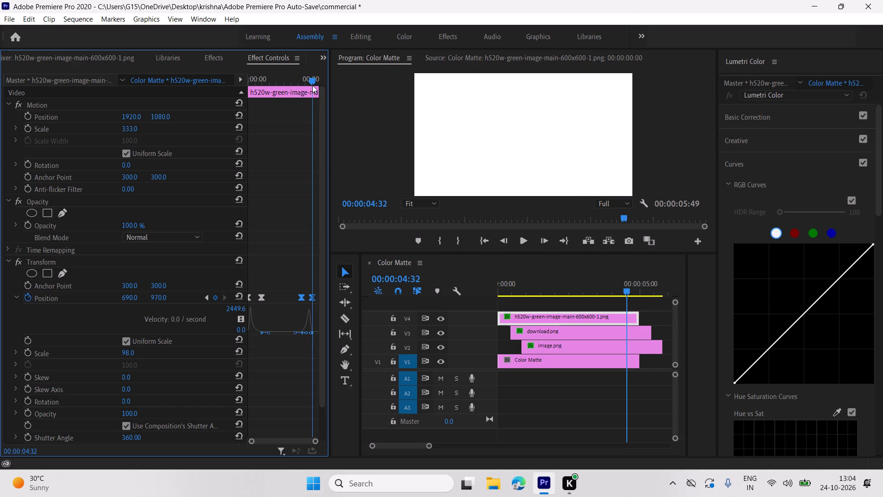
Play back the green headset's exit several times to check its easing and its timing against the black headset's drop.
drag(310, 81, 303, 82)
key(space)
key(space)
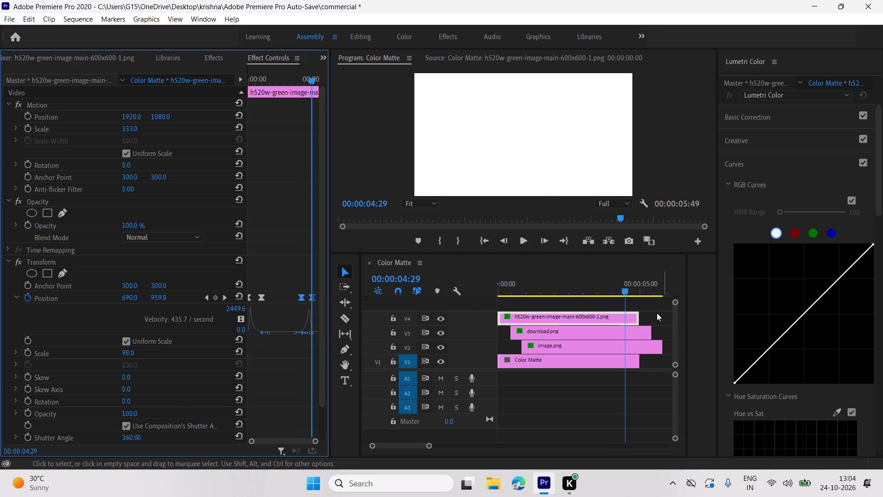
drag(622, 286, 591, 293)
key(space)
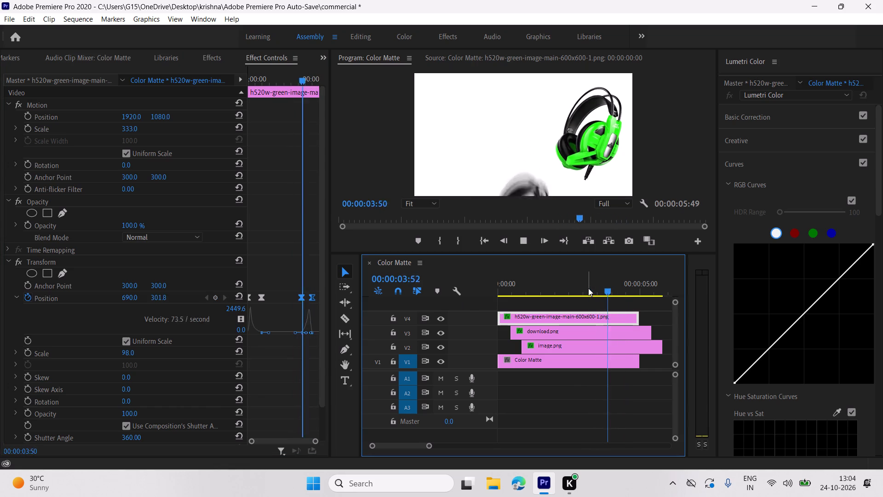
key(space)
drag(621, 289, 567, 296)
key(space)
key(space)
key(space)
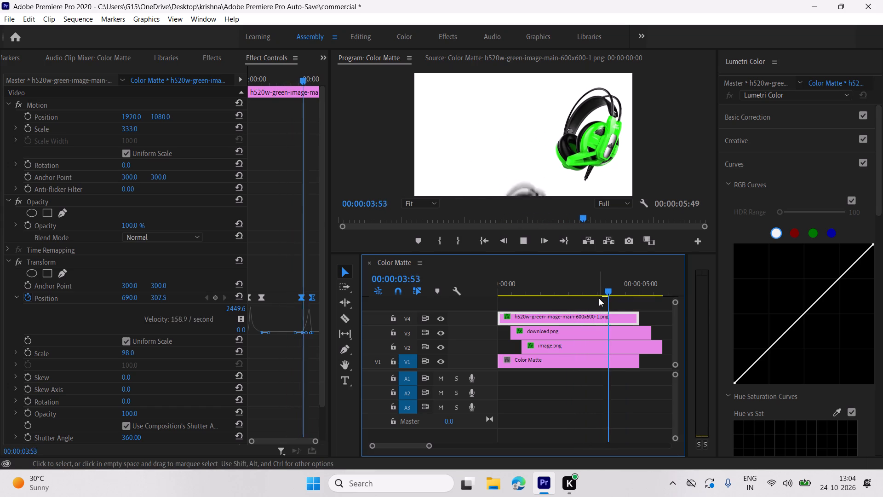
key(space)
key(space)
key(space)
key(space)
key(space)
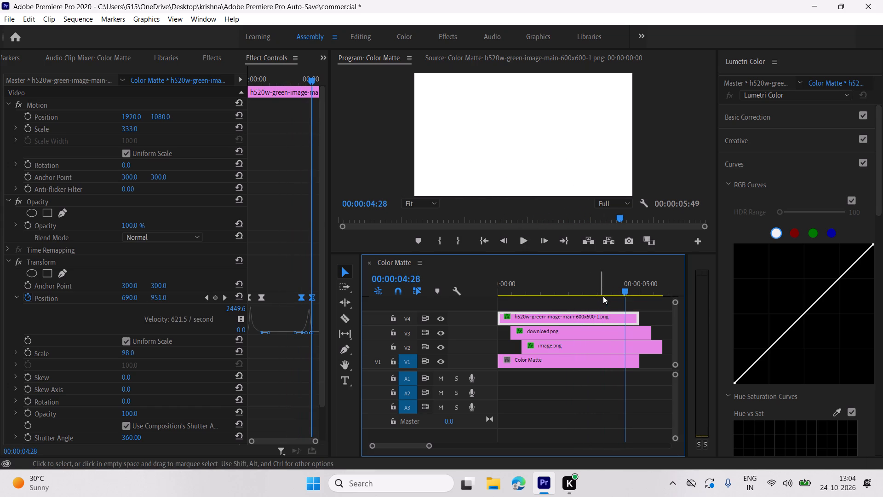
Replay the whole sequence from the start to review all three headsets' entrances and exits.
drag(611, 283, 435, 309)
key(space)
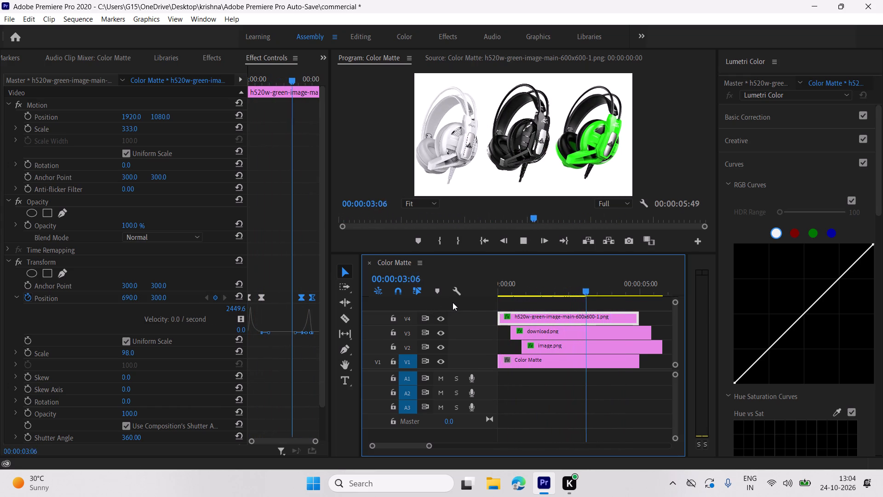
key(space)
key(space)
key(space)
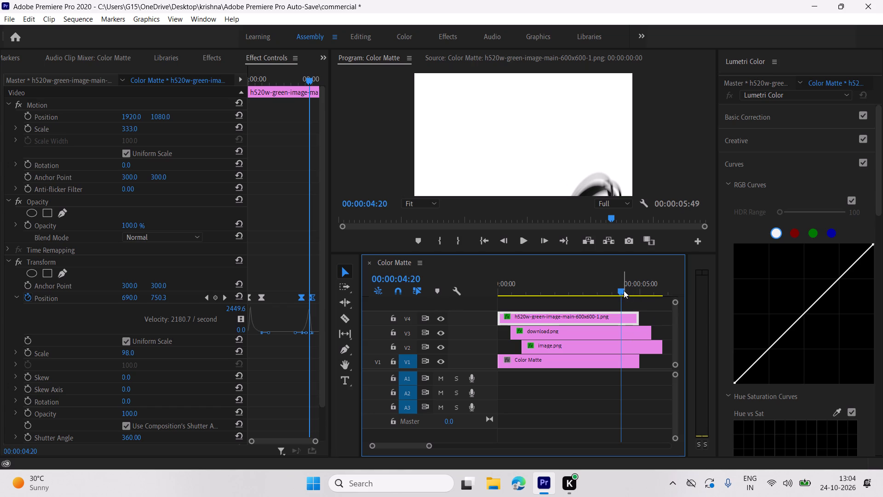
drag(619, 289, 431, 308)
drag(396, 314, 372, 318)
key(space)
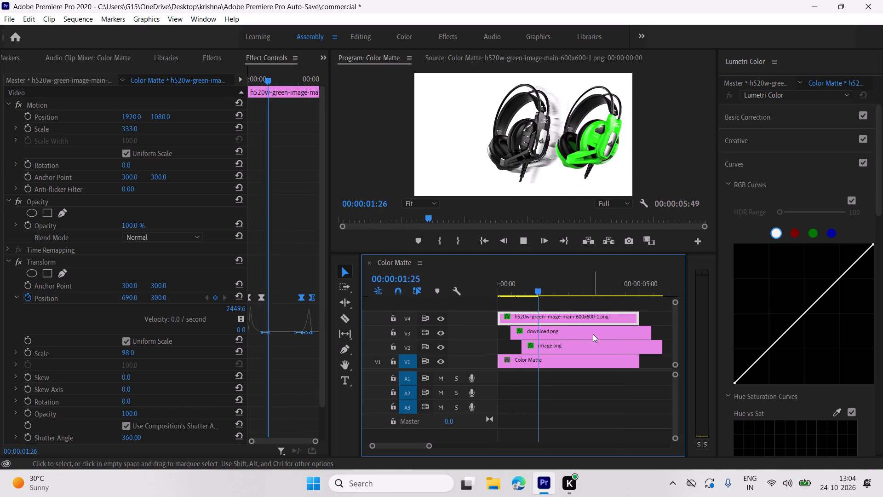
key(space)
key(space)
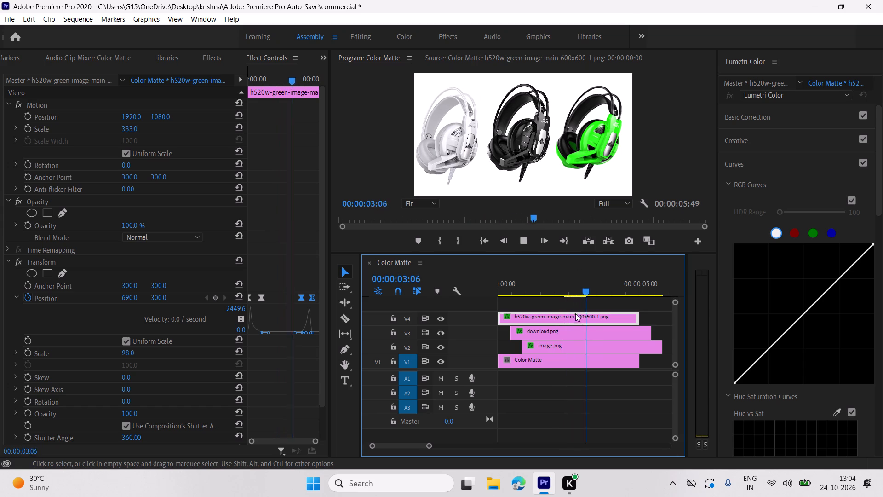
key(space)
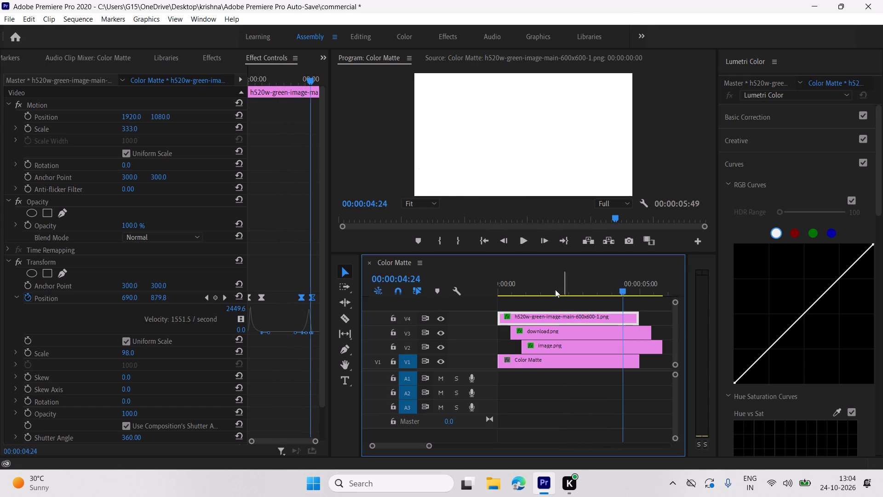
Extend the end of the Color Matte background clip on V1 to about 00:00:14:45.
scroll(563, 309, down, 6)
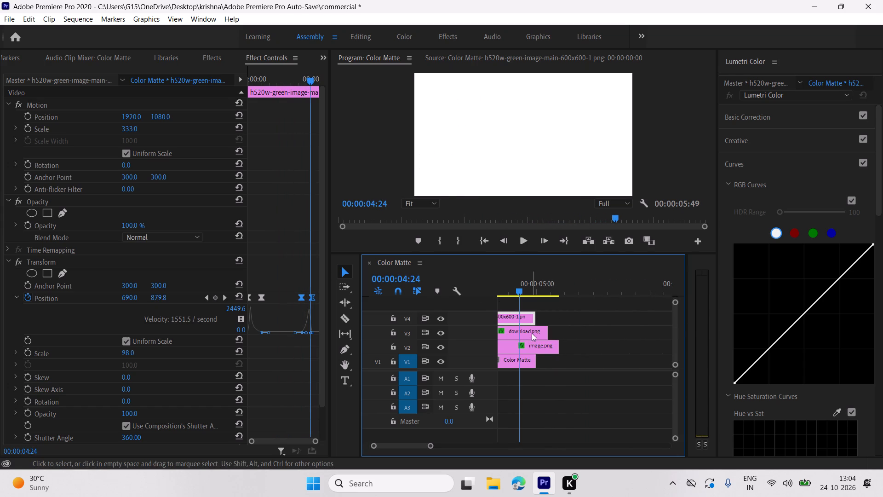
drag(533, 363, 570, 364)
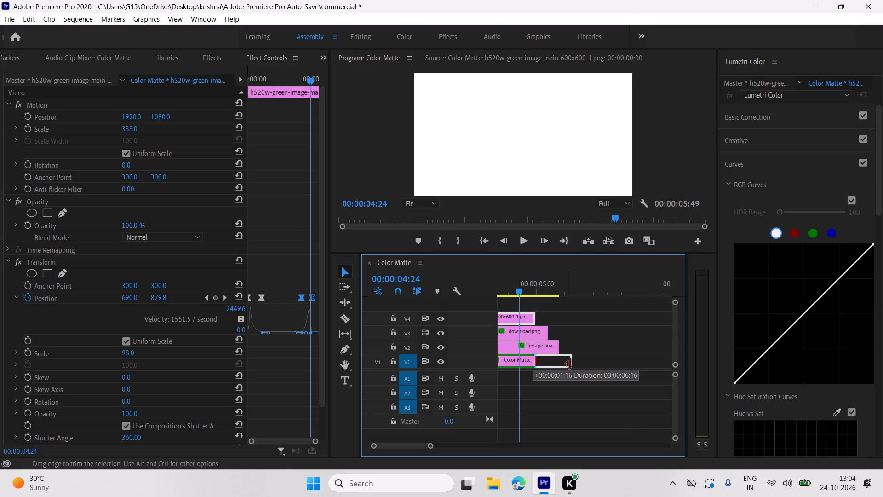
drag(570, 364, 769, 390)
scroll(539, 341, up, 5)
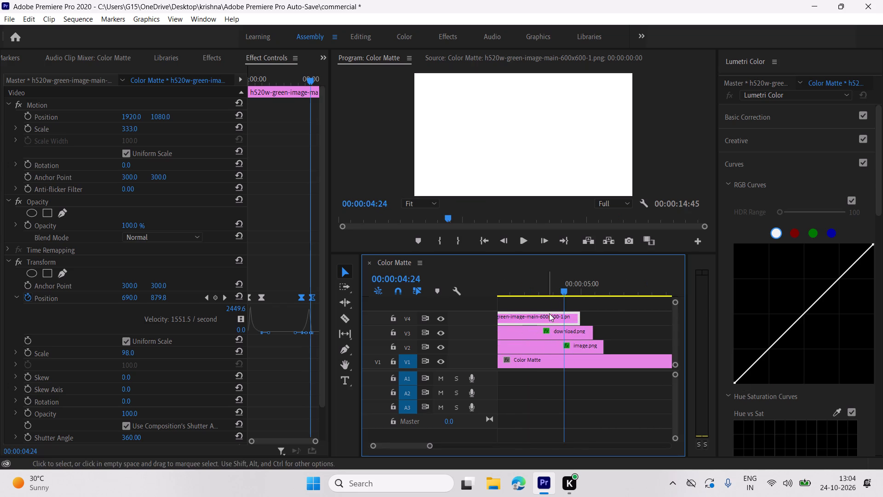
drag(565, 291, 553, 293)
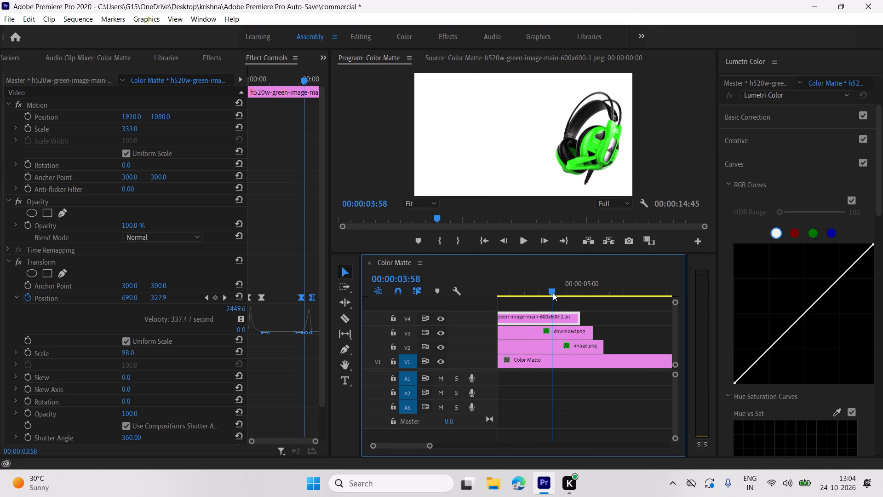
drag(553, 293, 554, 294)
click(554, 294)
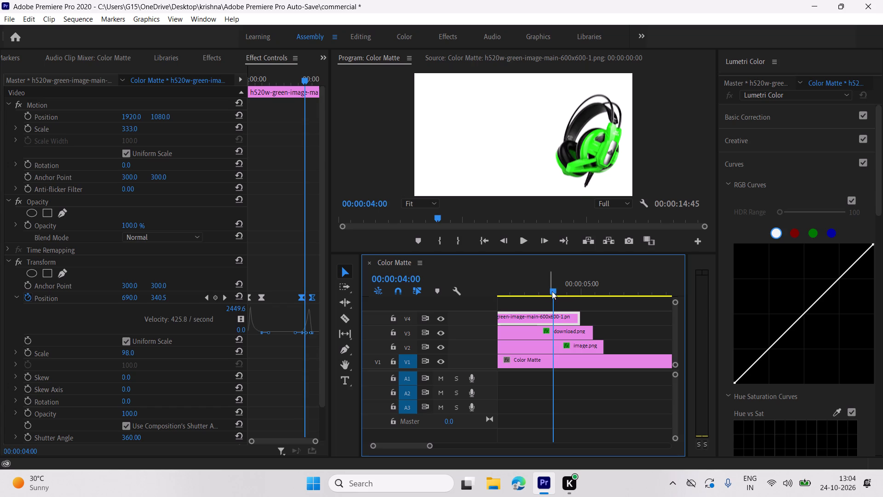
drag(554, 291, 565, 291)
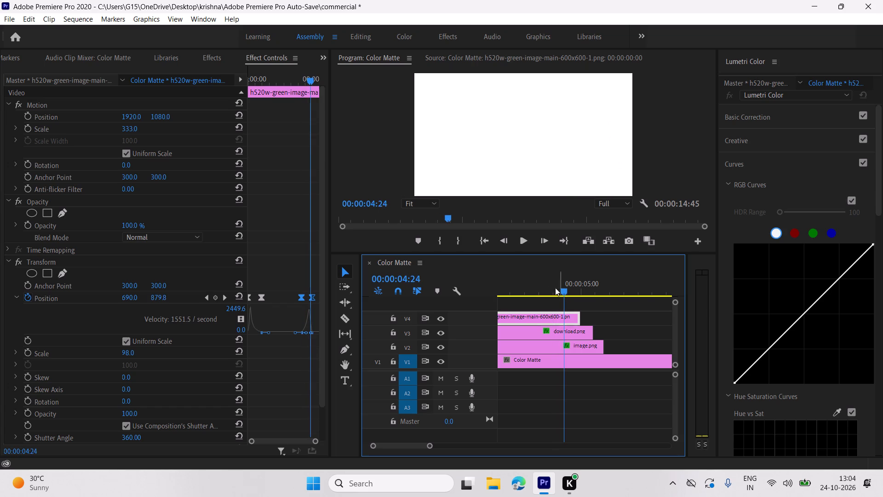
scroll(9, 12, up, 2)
Start a new Color Matte with 3840 x 2160 video settings at 60.00 fps and square pixels.
click(8, 17)
click(50, 27)
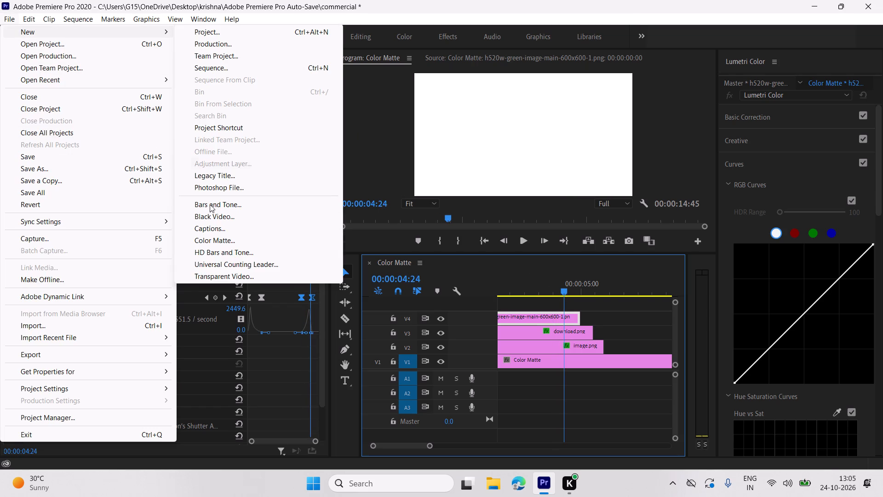
click(238, 236)
click(470, 280)
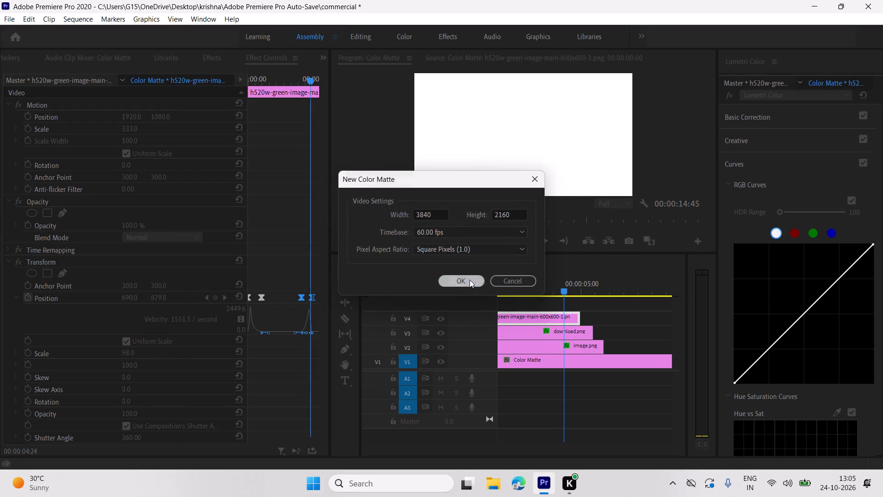
Choose a strong golden yellow, near DAC100, for the new matte and keep the name Color Matte.
drag(371, 251, 443, 200)
drag(446, 196, 502, 158)
click(503, 157)
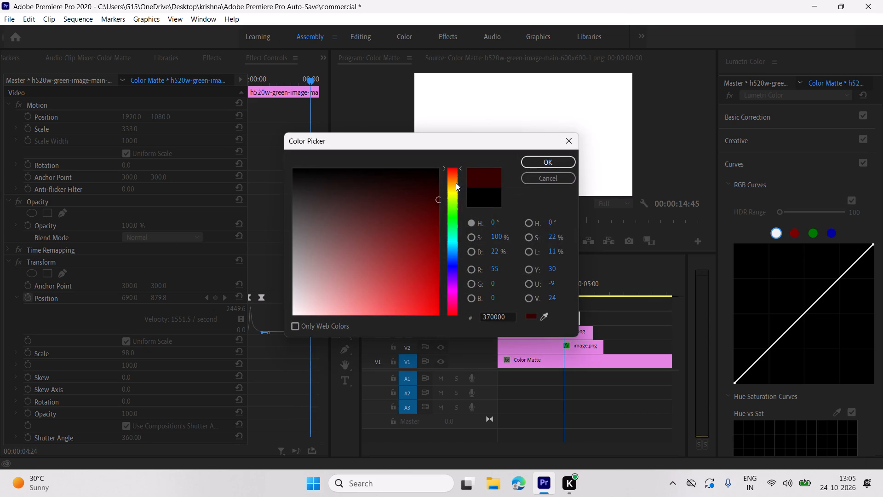
drag(423, 188, 445, 164)
drag(452, 158, 472, 144)
drag(452, 185, 452, 191)
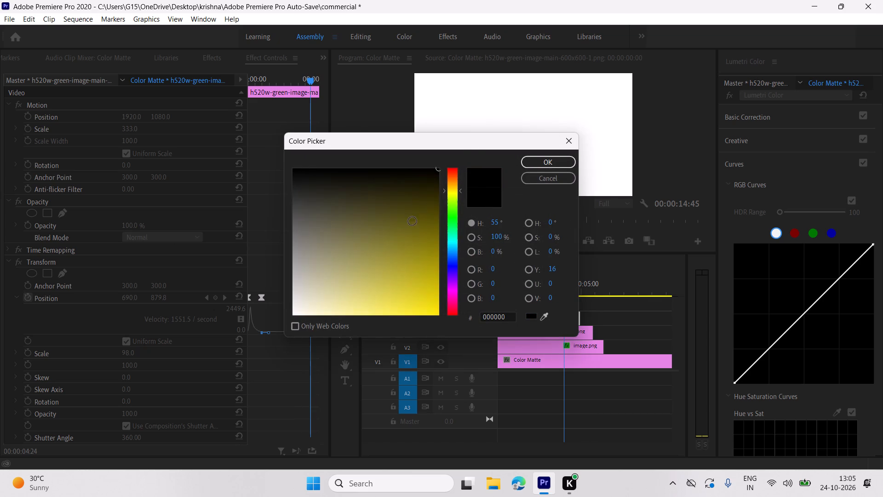
drag(413, 222, 483, 386)
click(483, 386)
drag(415, 225, 429, 229)
drag(436, 237, 443, 249)
drag(447, 256, 454, 261)
drag(457, 194, 454, 191)
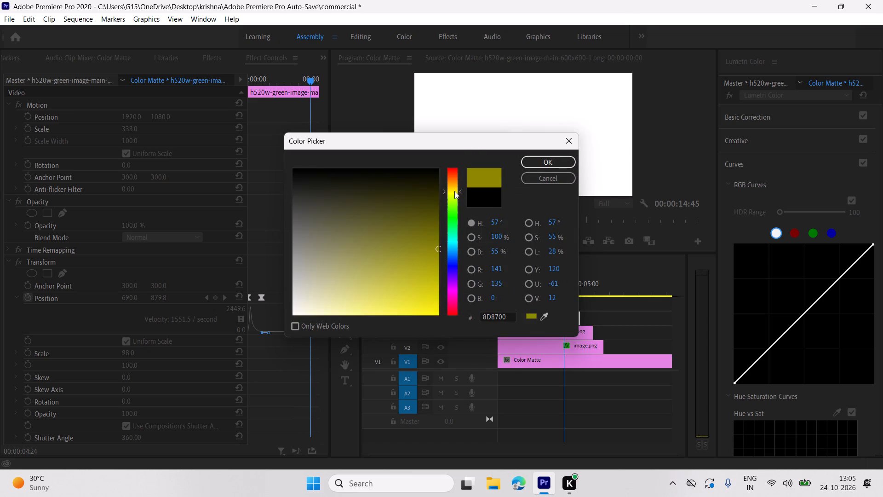
drag(454, 191, 452, 190)
drag(436, 237, 436, 297)
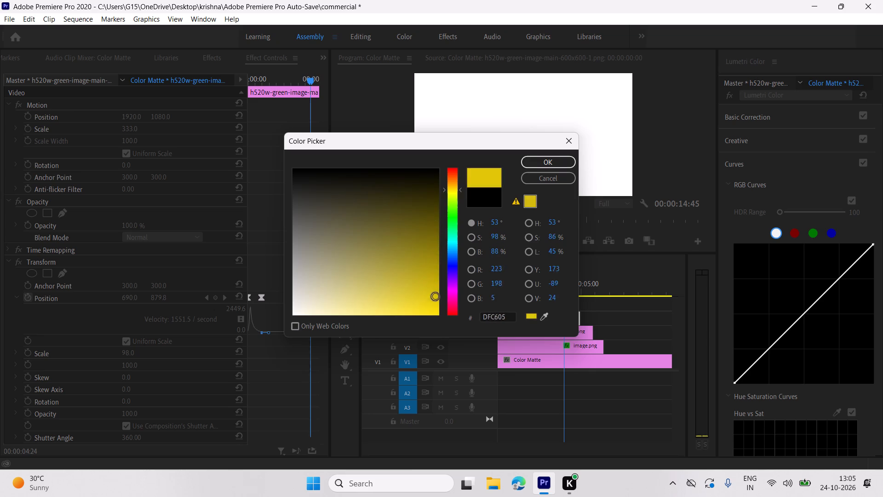
drag(436, 297, 438, 315)
click(439, 315)
drag(439, 316, 441, 293)
drag(441, 292, 441, 290)
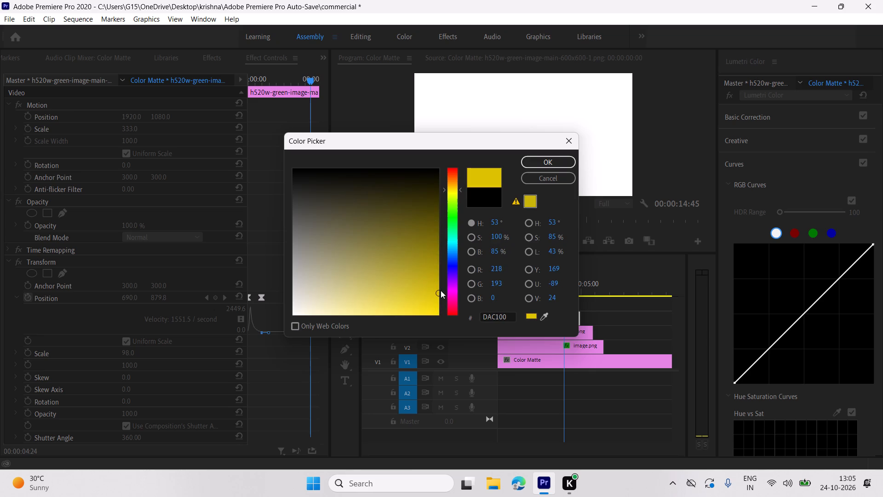
drag(441, 290, 438, 301)
click(532, 160)
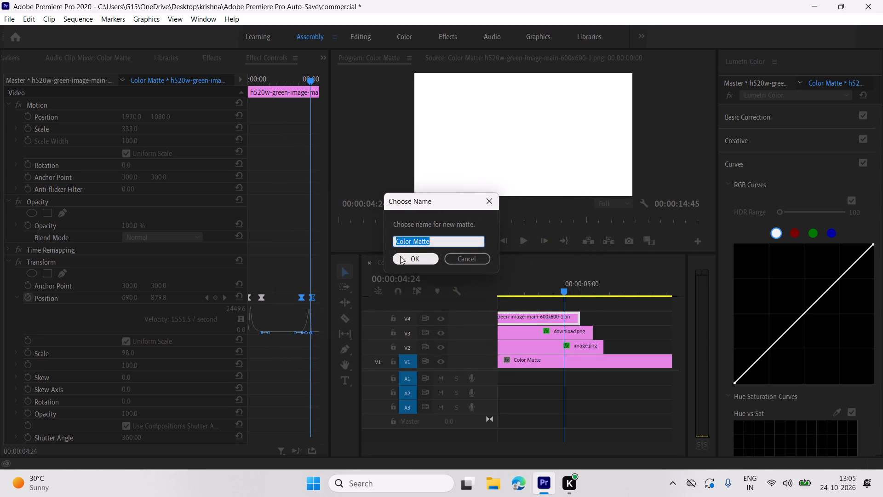
click(407, 259)
Place the yellow Color Matte on a new V5 track above the headsets, starting at 00:00:04:24.
scroll(206, 47, up, 13)
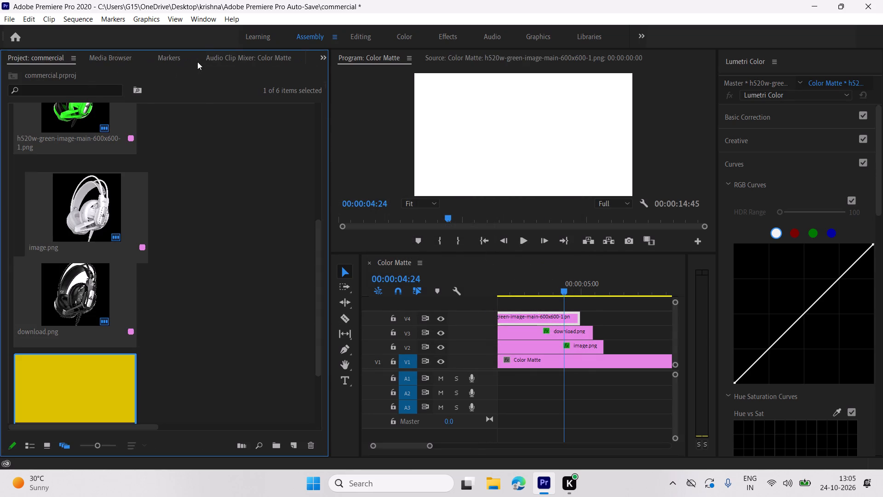
click(147, 372)
scroll(148, 354, down, 2)
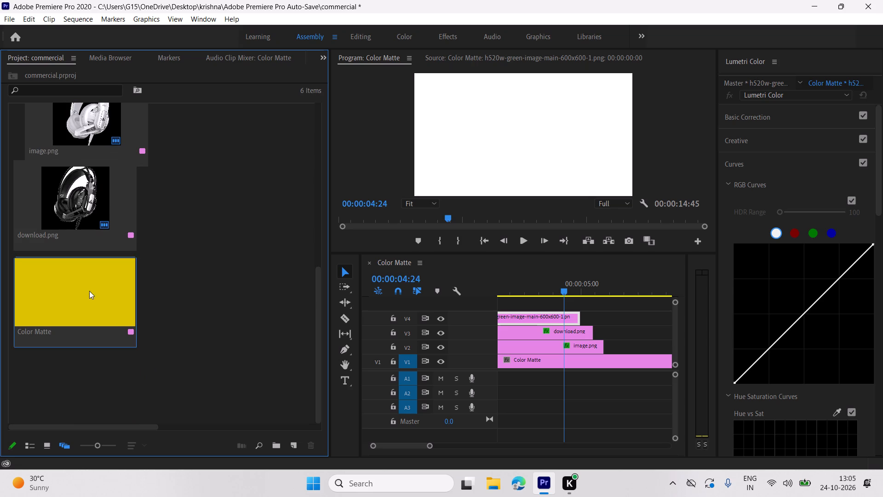
drag(160, 304, 198, 308)
drag(202, 309, 197, 310)
drag(87, 297, 447, 307)
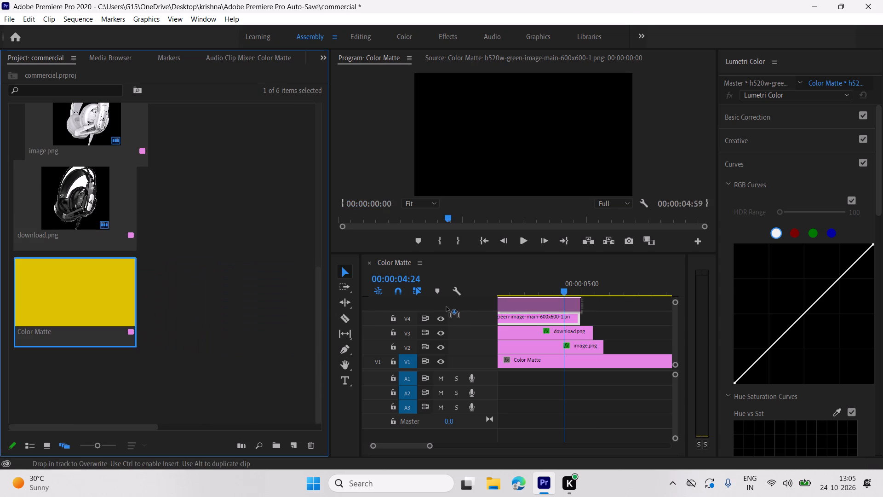
drag(447, 307, 561, 307)
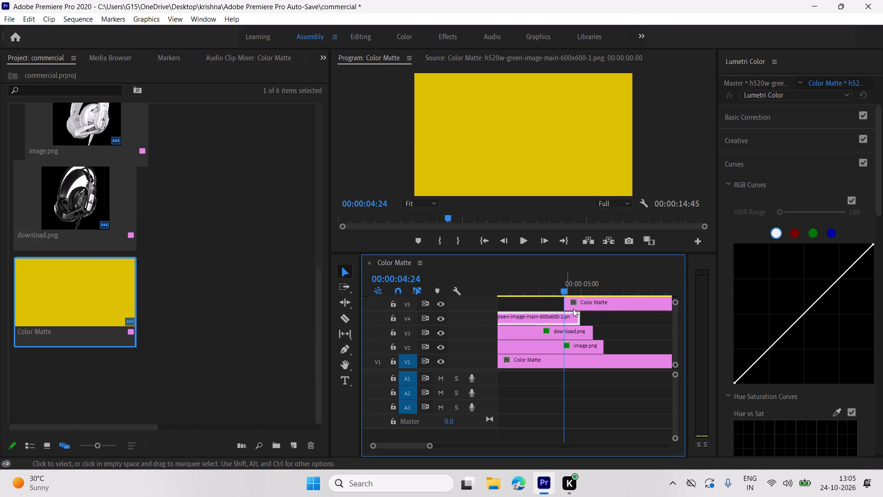
Enlarge the timeline area by narrowing the project and tools areas and shortening the program preview.
click(580, 304)
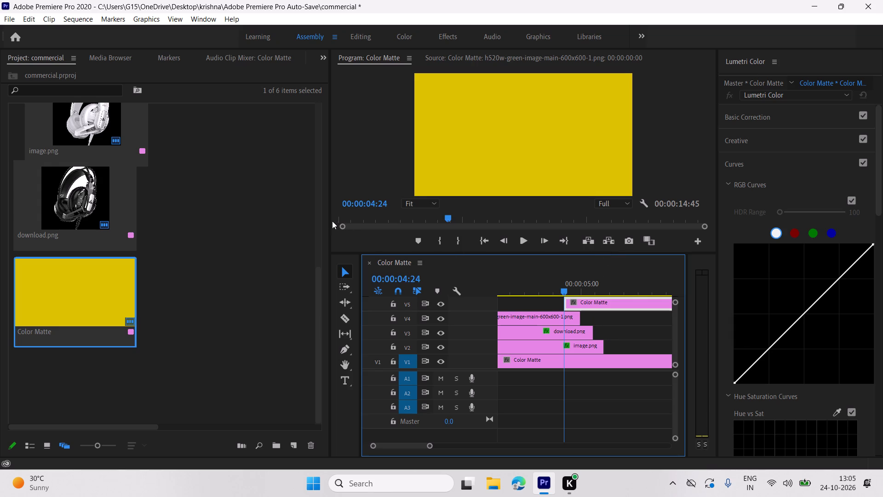
drag(330, 221, 163, 233)
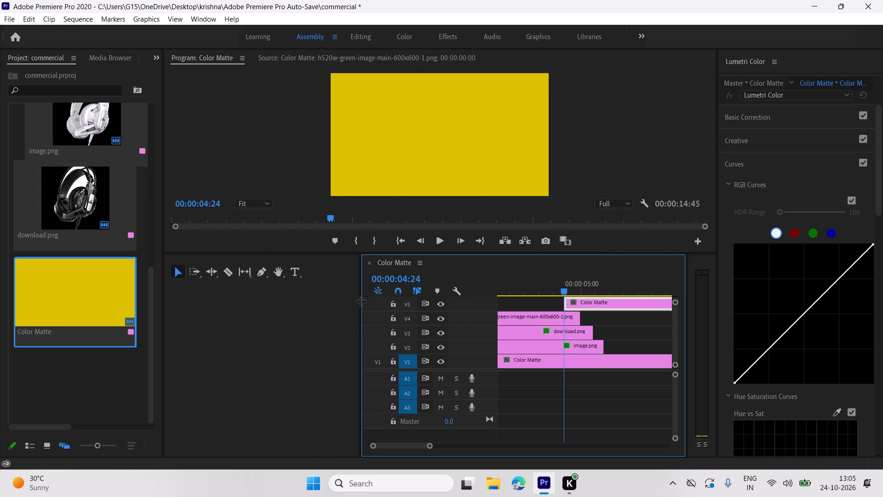
drag(357, 301, 247, 296)
drag(359, 300, 341, 300)
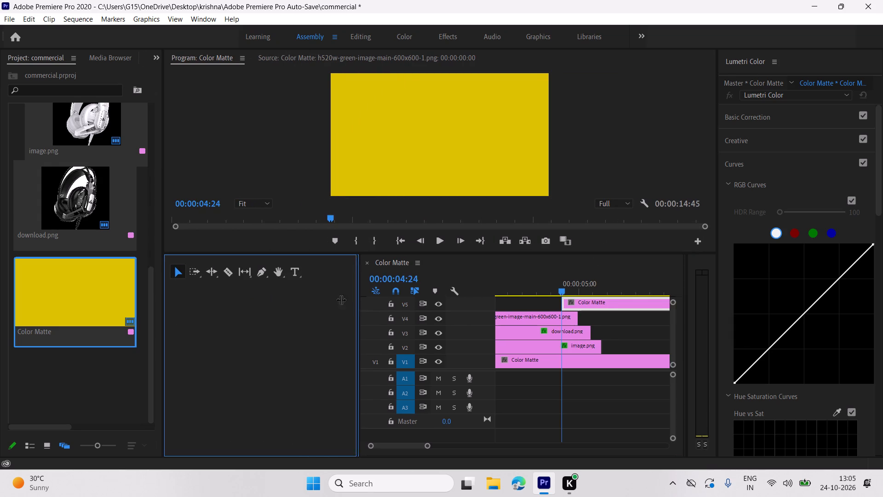
drag(341, 300, 192, 300)
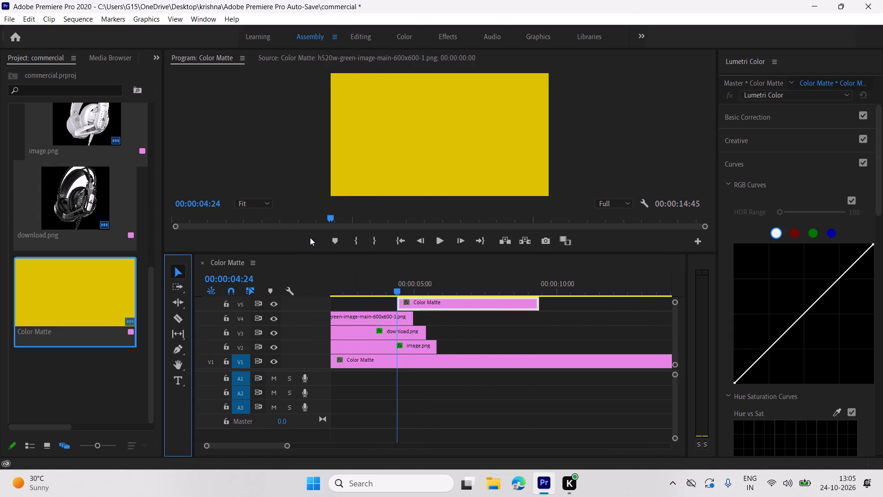
drag(309, 252, 307, 230)
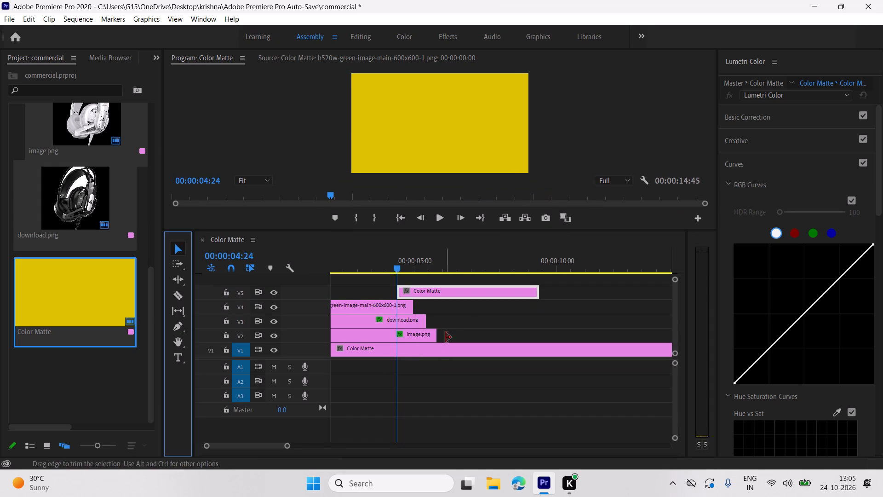
Move the three headset clips together from V2–V4 up to V6–V8, keeping their timing.
drag(472, 330, 407, 311)
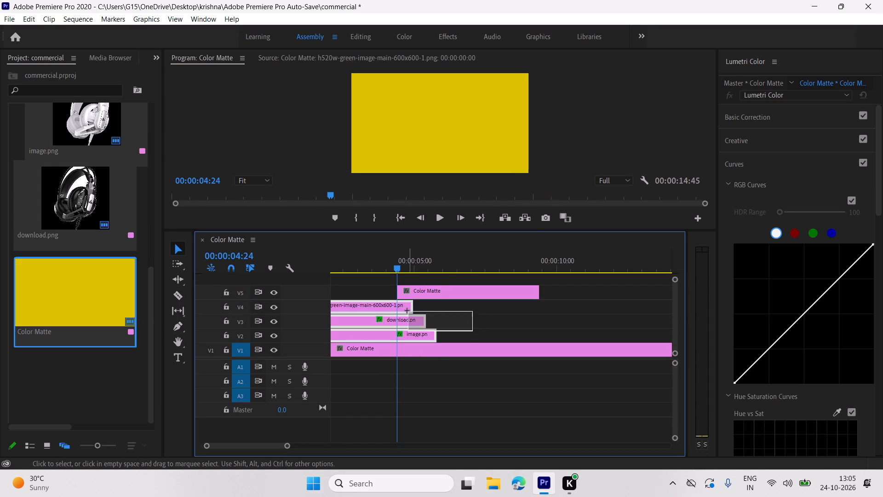
drag(407, 311, 406, 310)
drag(406, 329, 399, 280)
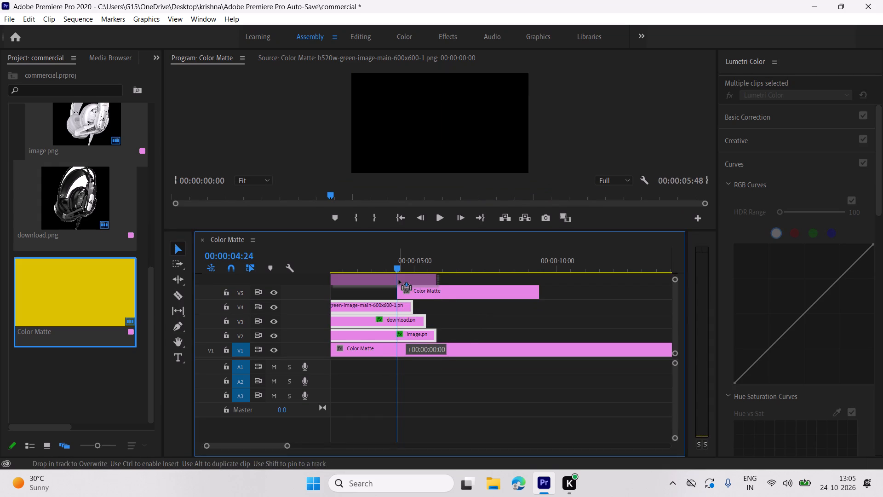
drag(399, 280, 399, 278)
click(399, 278)
Move the yellow Color Matte clip down from V5 to V2, keeping its start at 00:00:04:24.
click(440, 294)
drag(436, 291, 436, 298)
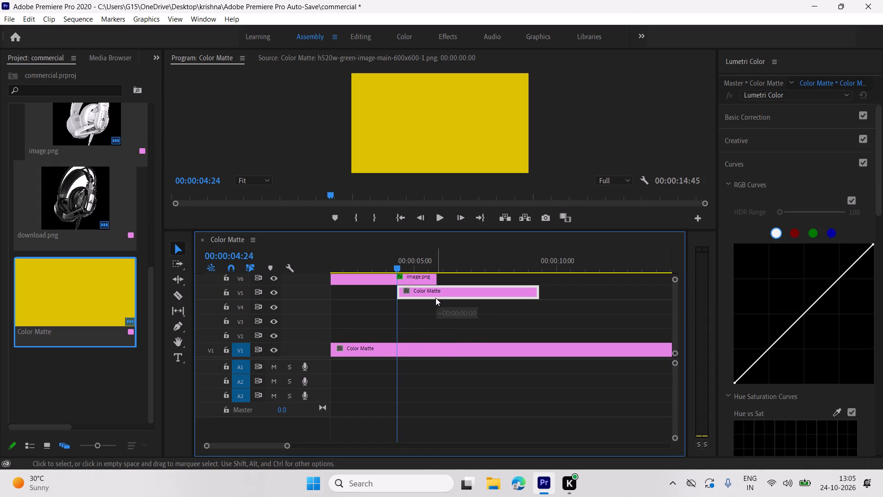
drag(436, 298, 434, 330)
click(434, 330)
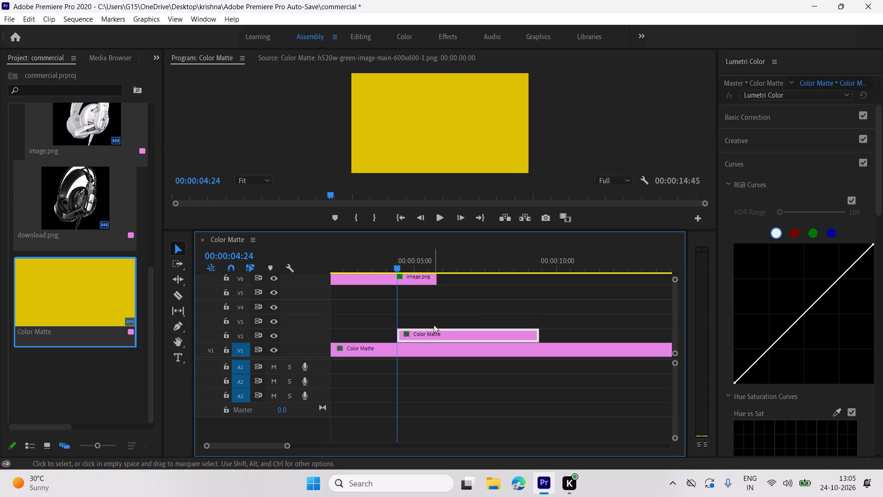
Move the three headset clips together down to V3–V5, directly above the yellow matte, without shifting their timing.
click(460, 230)
drag(460, 223, 460, 208)
drag(459, 196, 461, 149)
click(461, 149)
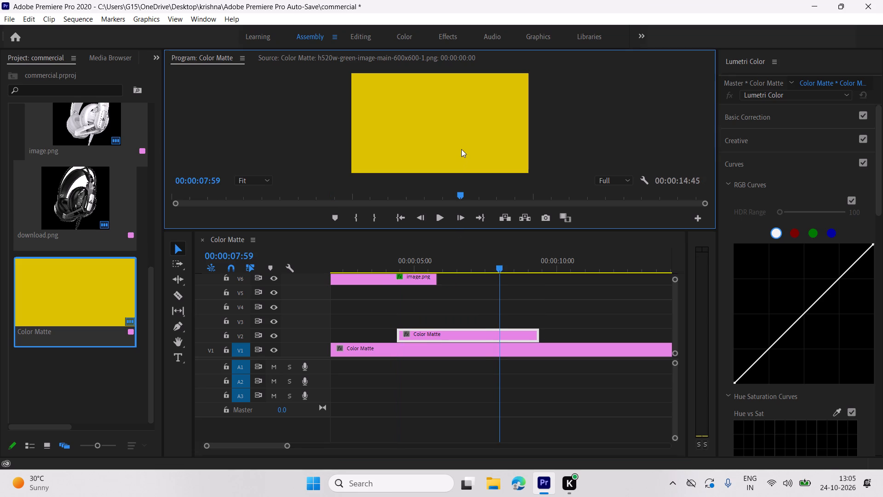
drag(453, 229, 453, 122)
drag(447, 245, 405, 204)
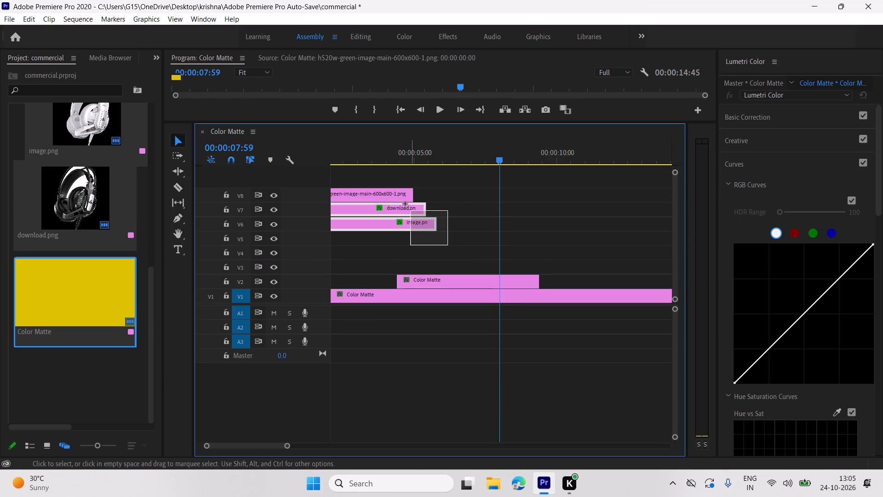
drag(405, 204, 397, 184)
drag(399, 221, 401, 259)
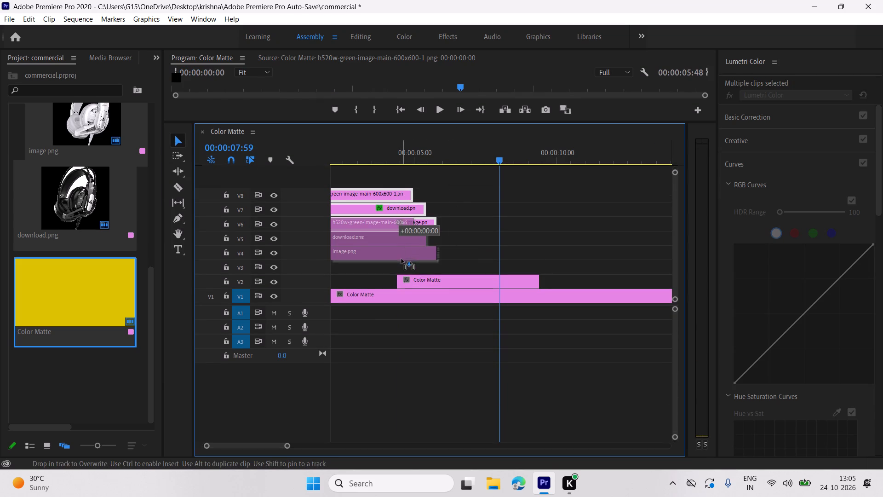
drag(401, 259, 402, 260)
drag(472, 123, 462, 214)
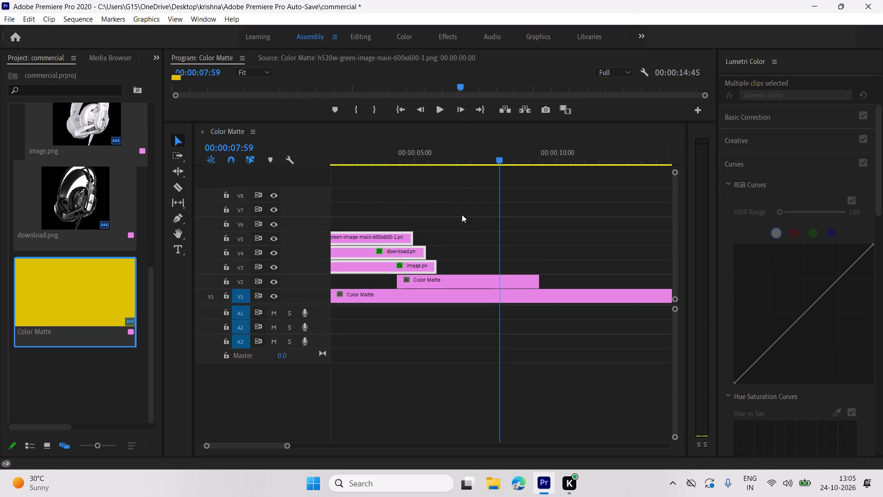
drag(462, 214, 462, 214)
drag(475, 121, 470, 230)
click(470, 230)
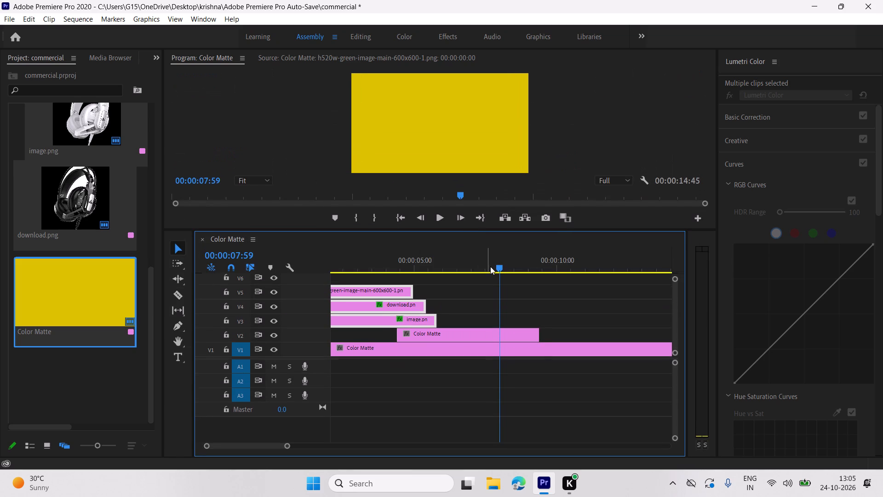
Play briefly from around the yellow matte's start and return the playhead to 00:00:04:24.
drag(498, 266, 393, 318)
key(space)
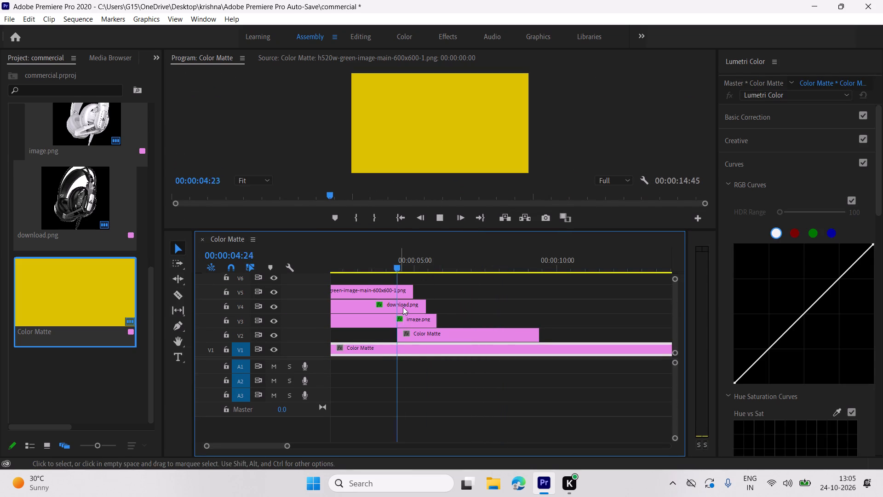
key(space)
drag(411, 263, 399, 266)
Apply the Distort Transform effect to the yellow Color Matte clip on V2.
click(416, 335)
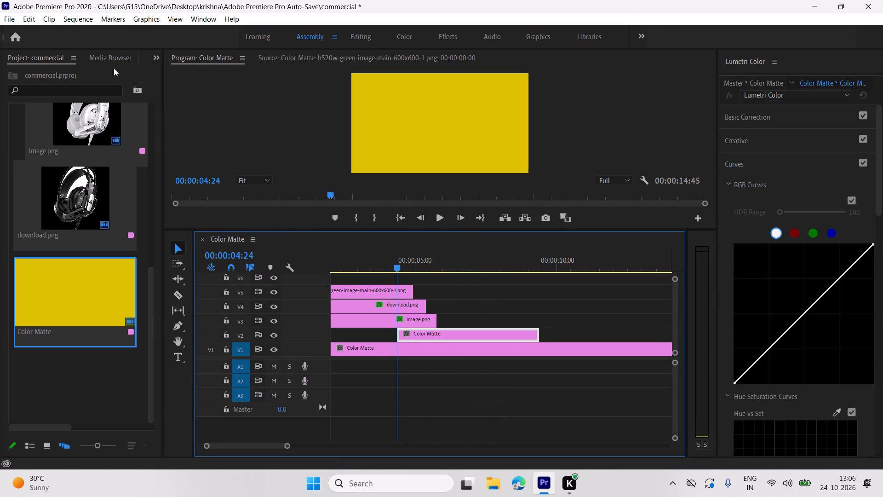
scroll(104, 60, down, 6)
scroll(104, 60, up, 1)
drag(96, 156, 165, 163)
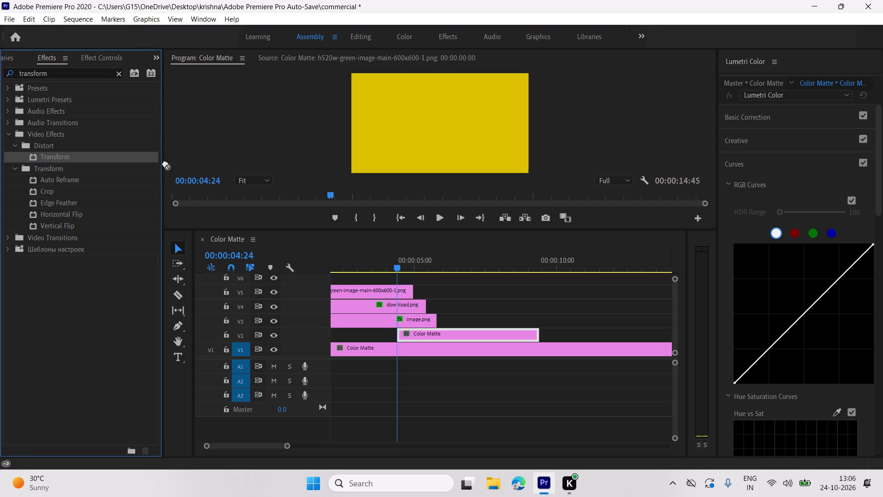
drag(165, 163, 421, 332)
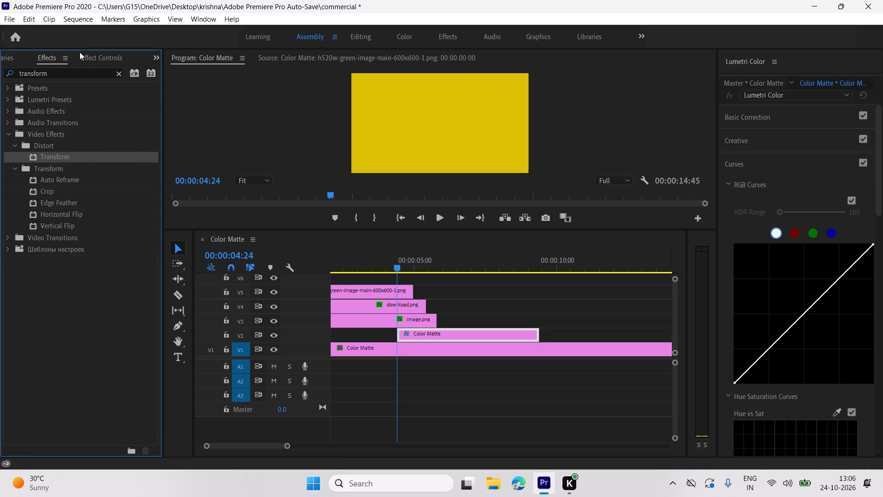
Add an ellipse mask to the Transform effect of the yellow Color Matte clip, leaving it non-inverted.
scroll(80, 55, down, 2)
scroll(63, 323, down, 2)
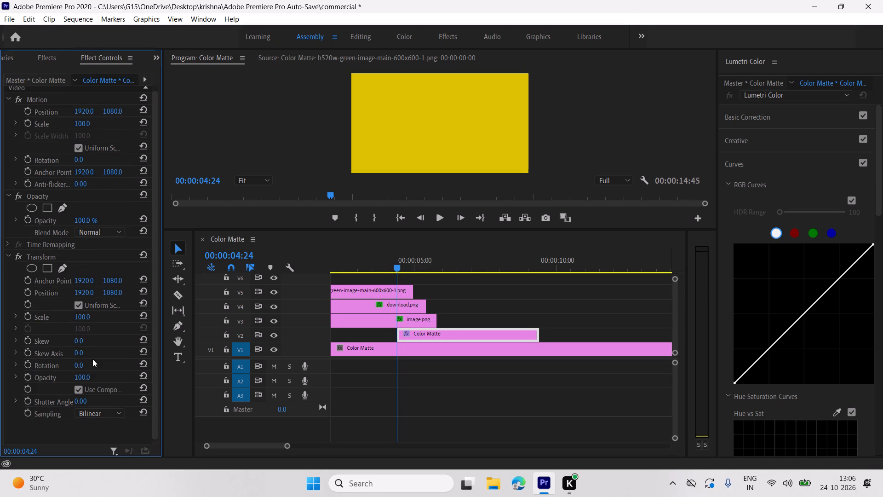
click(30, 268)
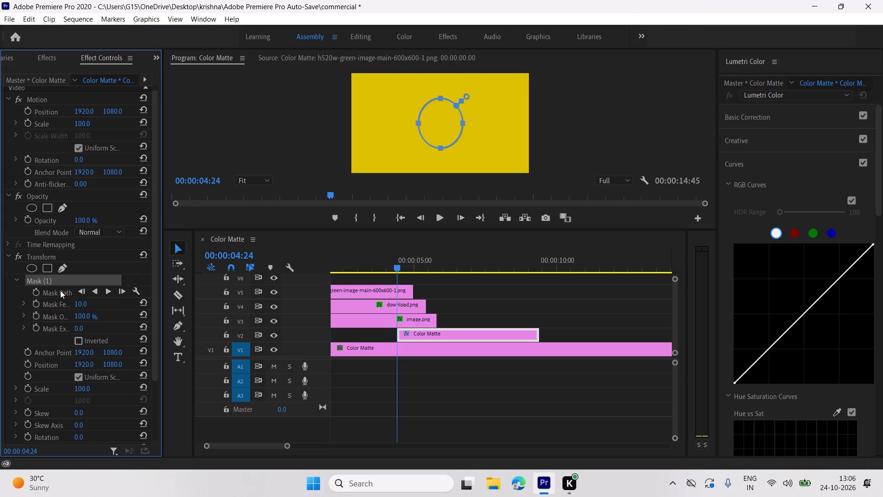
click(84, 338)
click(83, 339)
Set the Transform effect's Shutter Angle to 360 on the yellow Color Matte clip.
scroll(74, 406, down, 5)
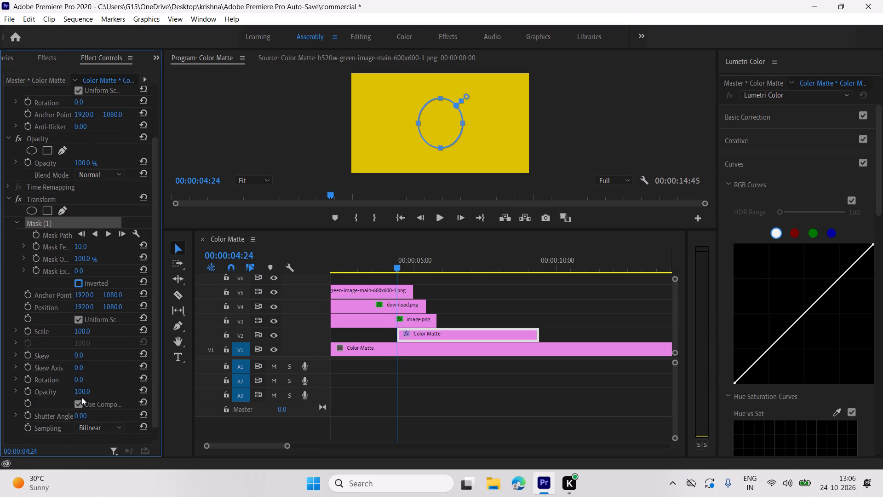
drag(86, 416, 463, 416)
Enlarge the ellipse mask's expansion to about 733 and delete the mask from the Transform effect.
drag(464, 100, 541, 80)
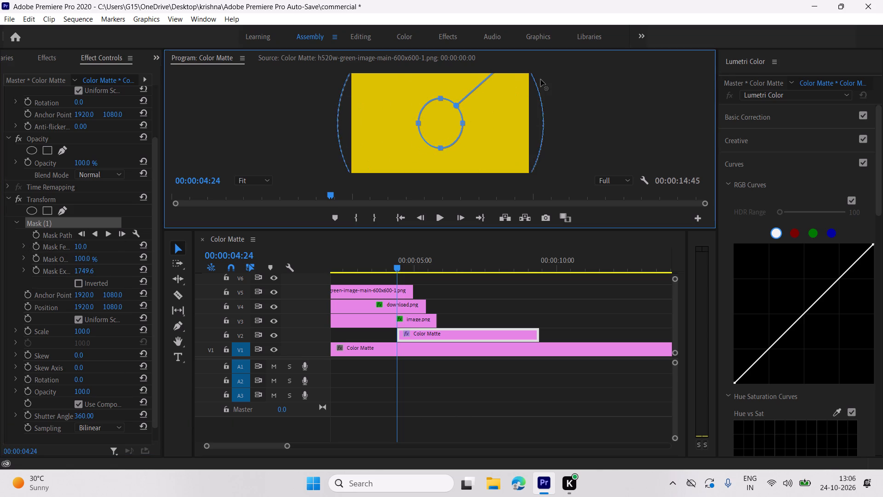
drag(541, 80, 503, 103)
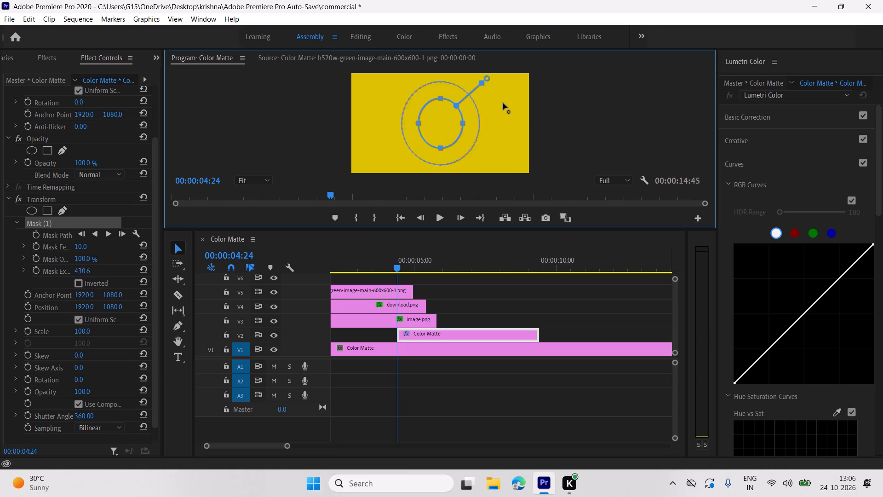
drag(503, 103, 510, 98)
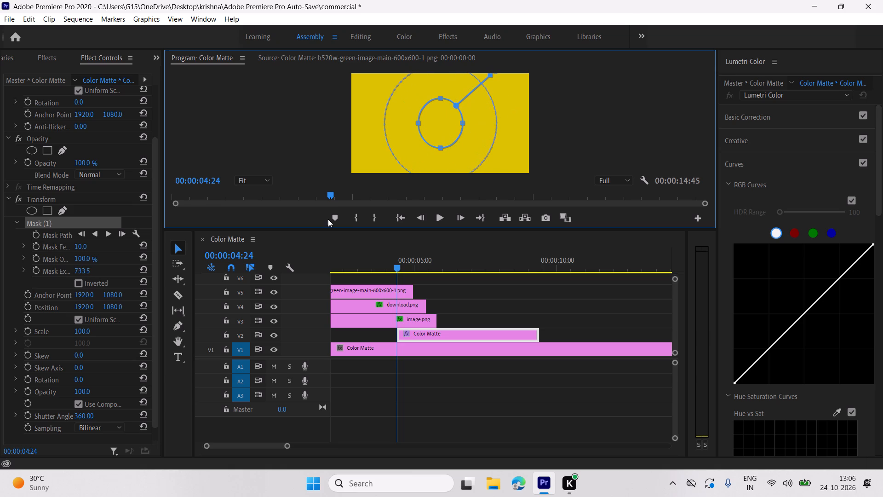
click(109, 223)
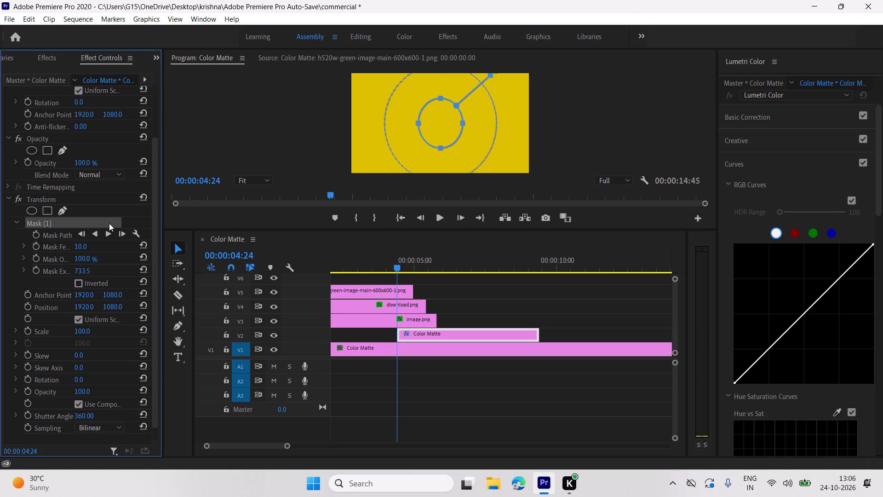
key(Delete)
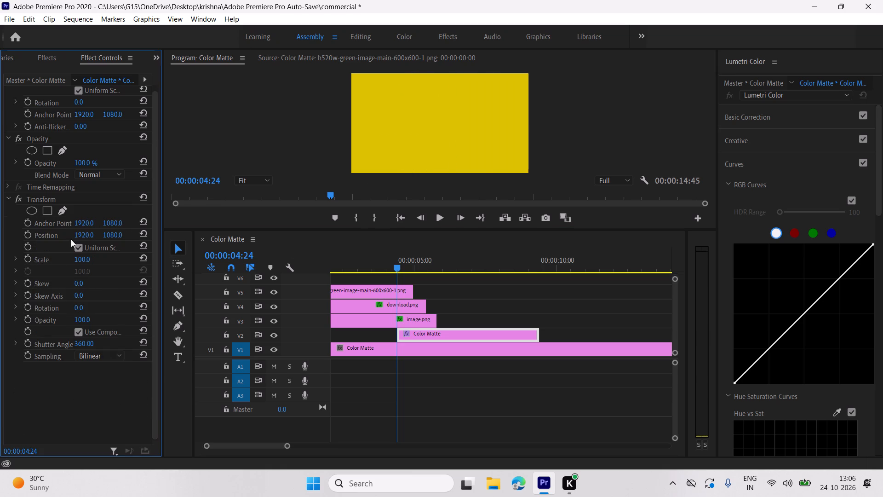
Keyframe the yellow matte's Transform Position at 1920, 1080 and shift that keyframe to just after 00:00:05:18.
click(29, 233)
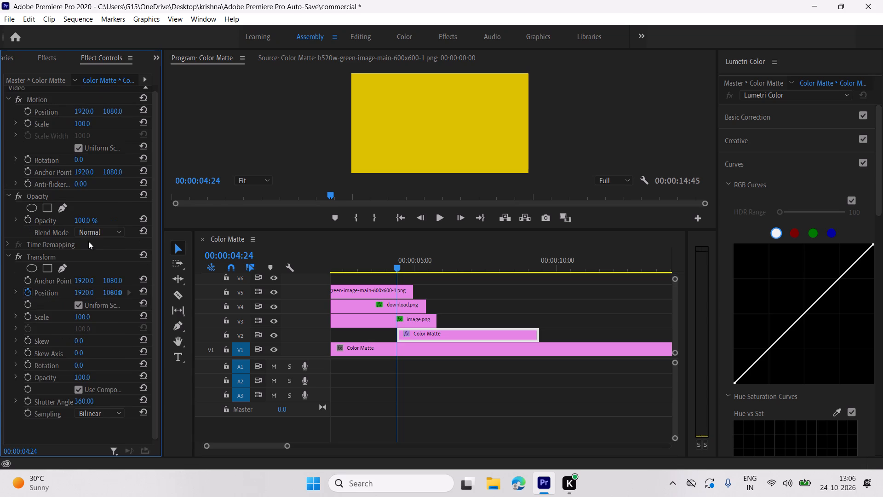
drag(164, 189, 221, 196)
drag(162, 191, 218, 197)
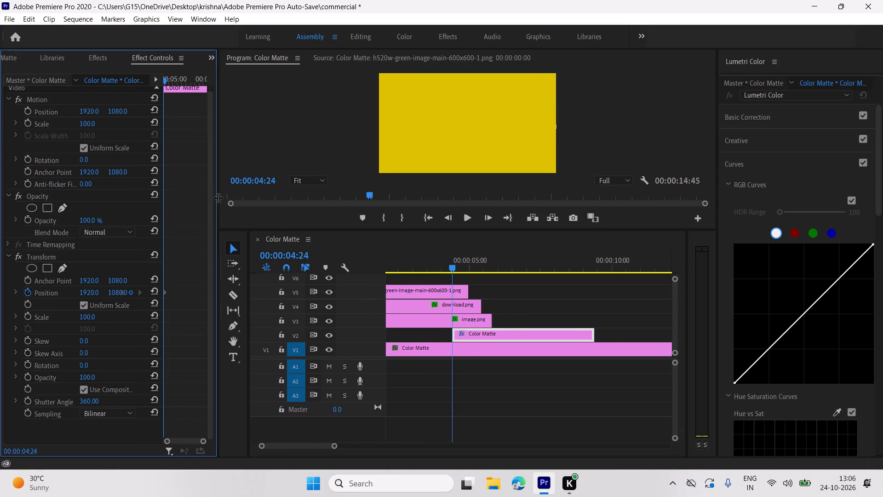
click(218, 197)
key(space)
key(space)
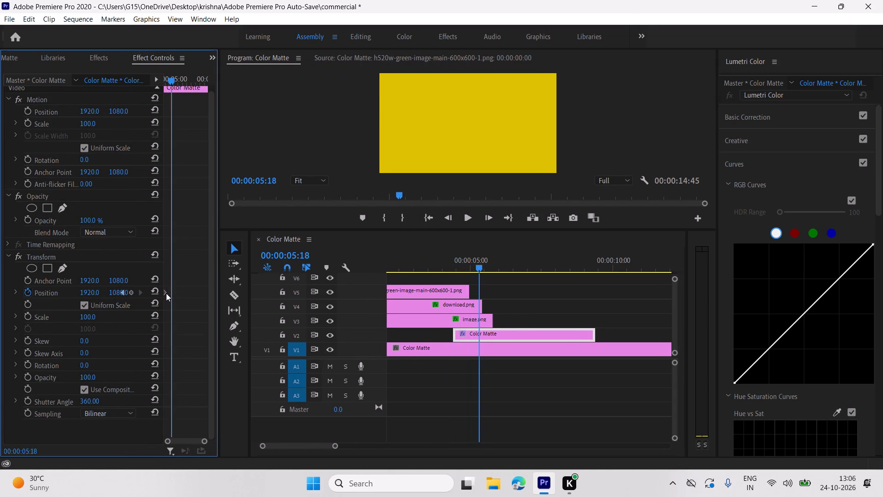
drag(166, 293, 175, 294)
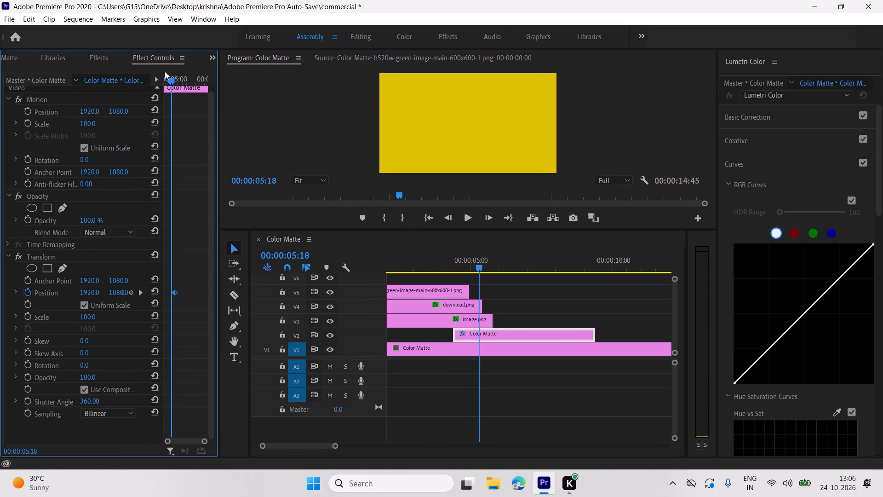
At 00:00:04:24, create a starting Transform Position keyframe for the yellow matte by lowering its X value to about 1228.
drag(171, 80, 144, 84)
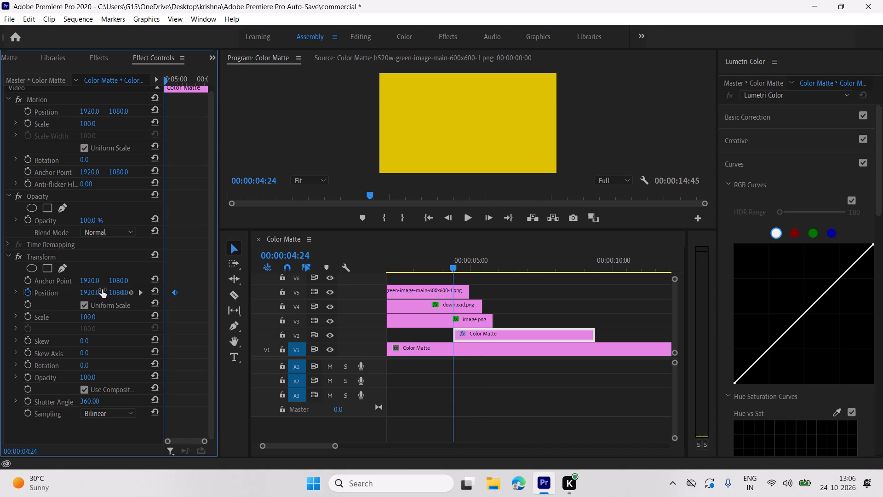
drag(99, 290, 65, 293)
click(93, 290)
drag(160, 289, 539, 287)
click(539, 287)
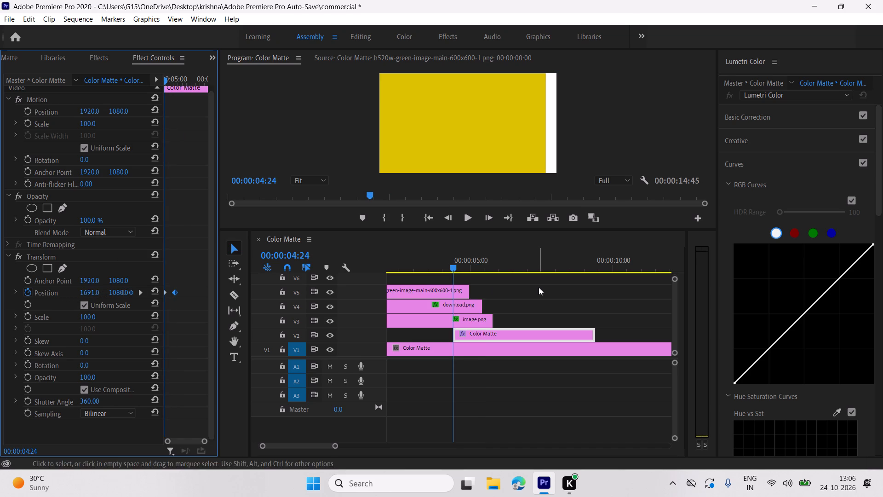
click(468, 331)
drag(93, 296, 55, 300)
drag(70, 296, 59, 296)
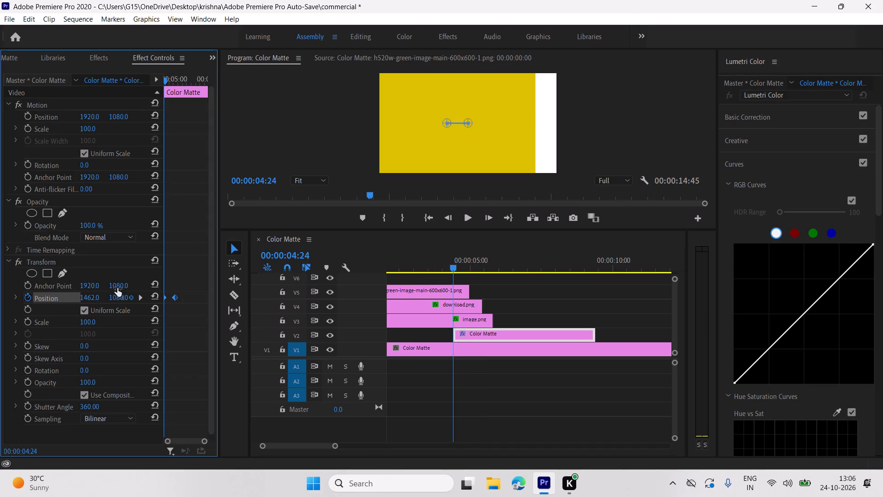
drag(87, 297, 78, 298)
click(91, 295)
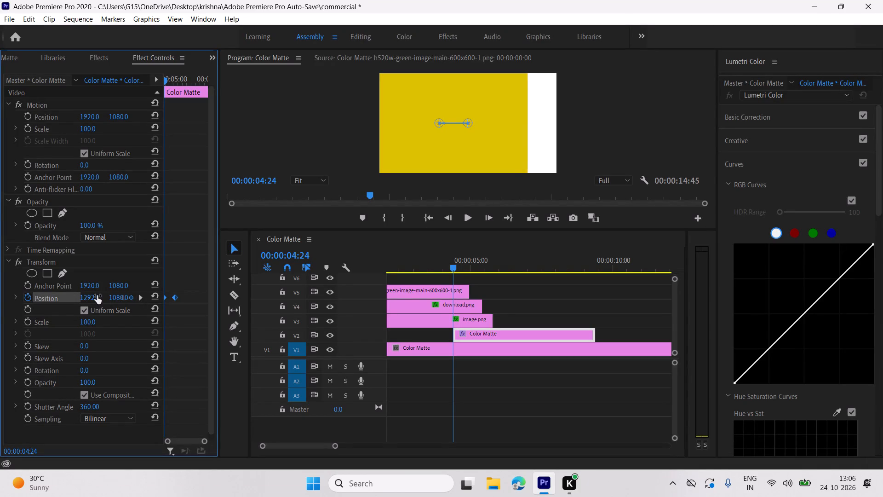
drag(97, 295, 59, 298)
click(89, 296)
click(108, 301)
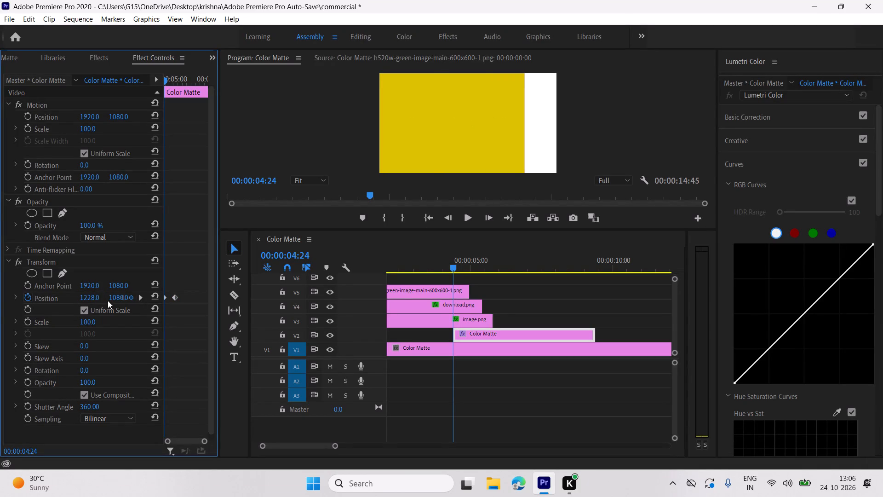
Lower the starting Transform Position X of the yellow matte further to about 49, keeping the existing keyframes.
drag(99, 300, 88, 301)
click(90, 296)
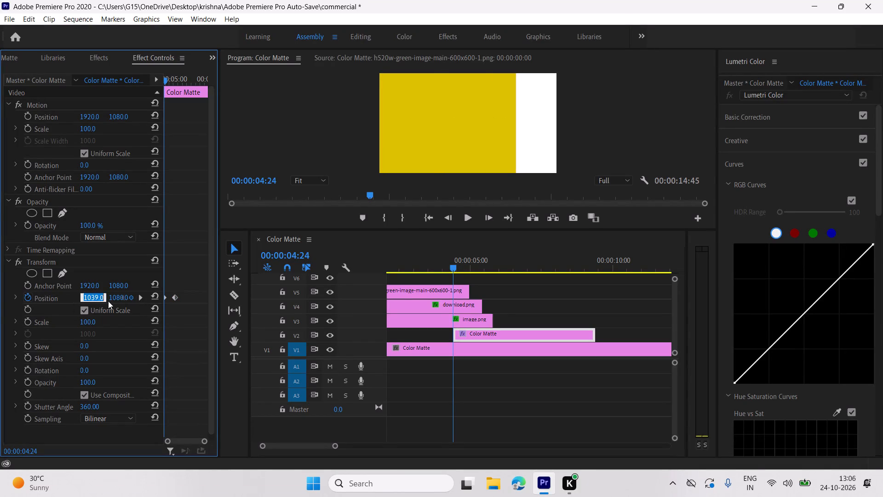
click(108, 301)
drag(94, 299, 23, 306)
drag(79, 296, 71, 296)
drag(54, 297, 43, 297)
drag(34, 297, 29, 297)
click(26, 298)
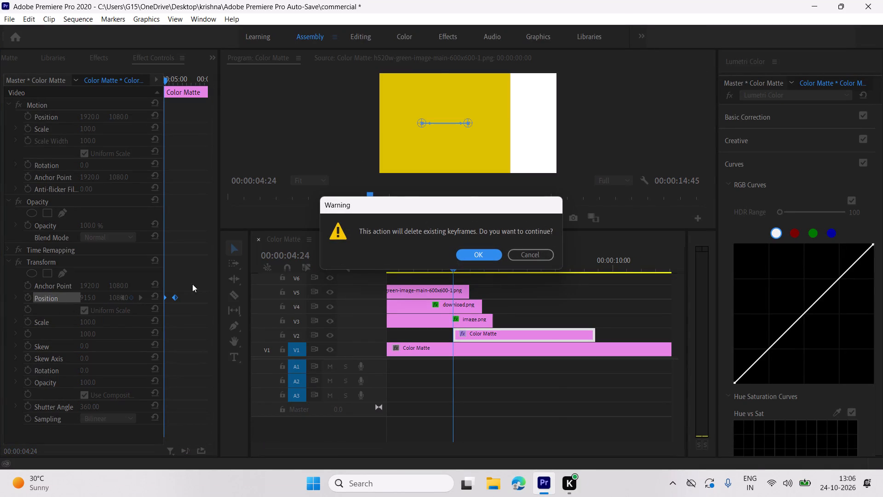
click(515, 252)
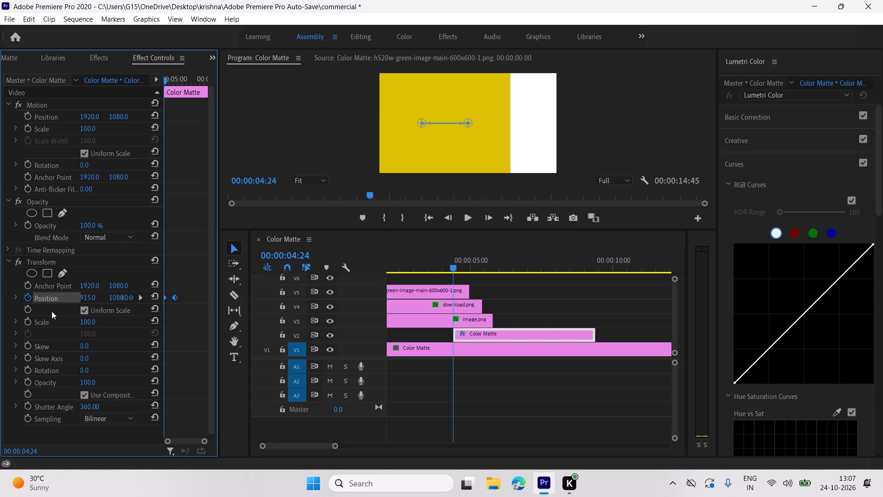
drag(94, 299, 60, 299)
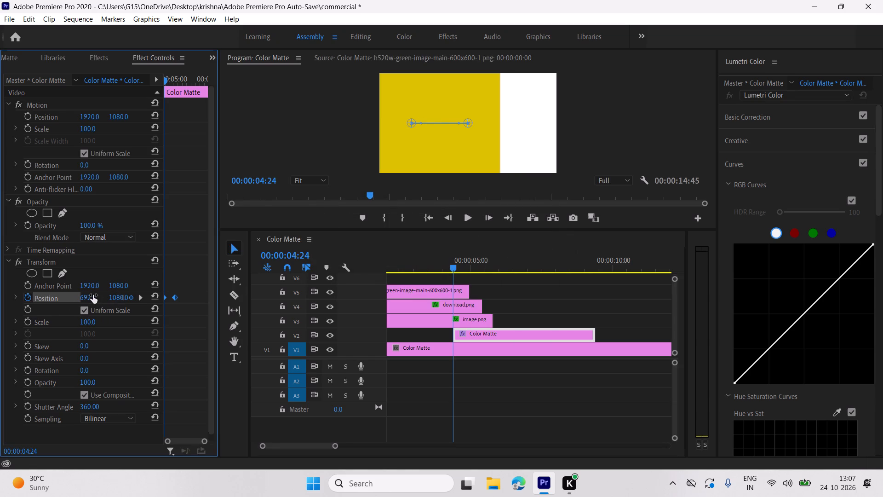
click(93, 295)
drag(22, 305, 0, 323)
drag(99, 296, 44, 299)
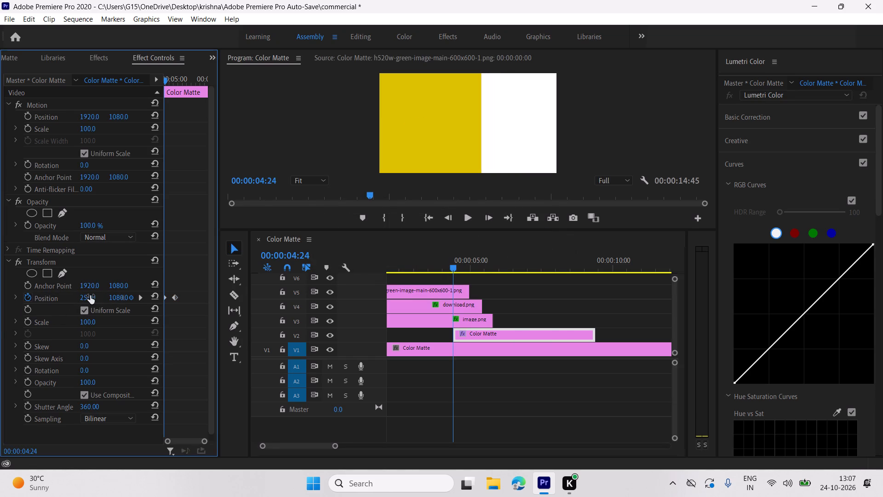
drag(91, 296, 65, 298)
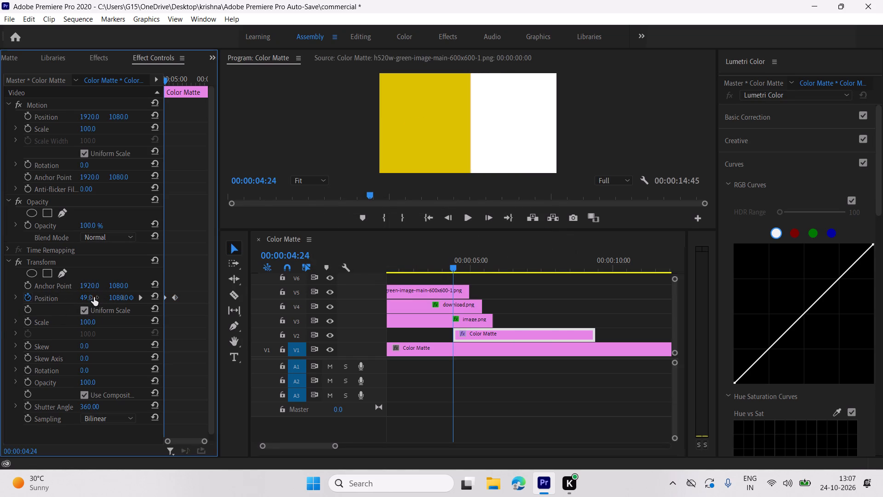
Move the yellow matte completely out of frame at 00:00:04:24 by lowering its Transform Position X to about -4307.
drag(94, 296, 65, 300)
drag(97, 296, 64, 298)
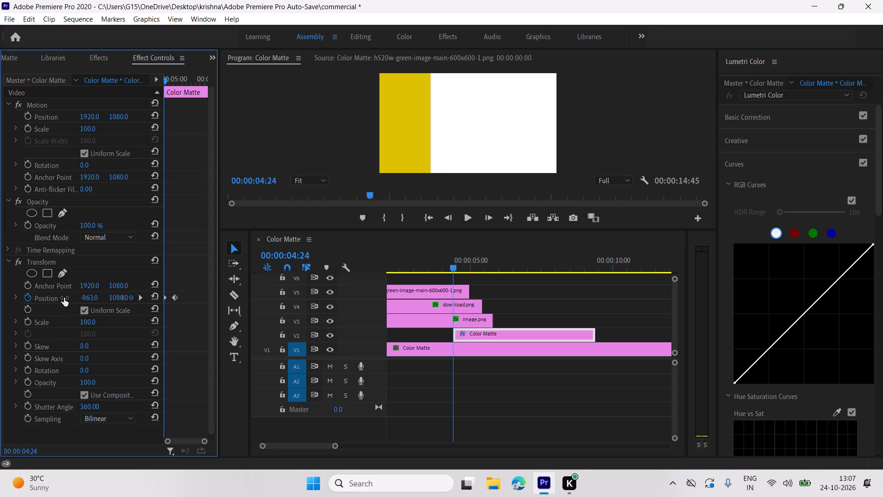
drag(64, 298, 46, 298)
drag(91, 296, 22, 303)
drag(19, 303, 0, 309)
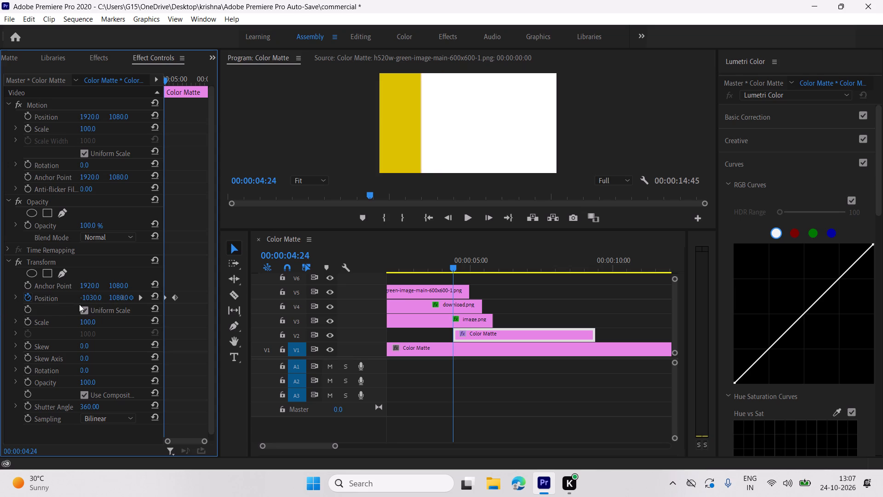
drag(95, 295, 79, 295)
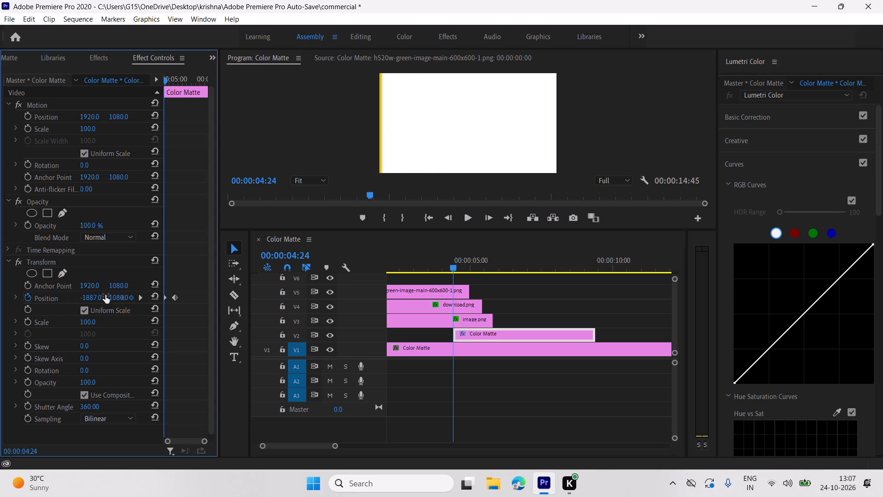
drag(102, 295, 62, 295)
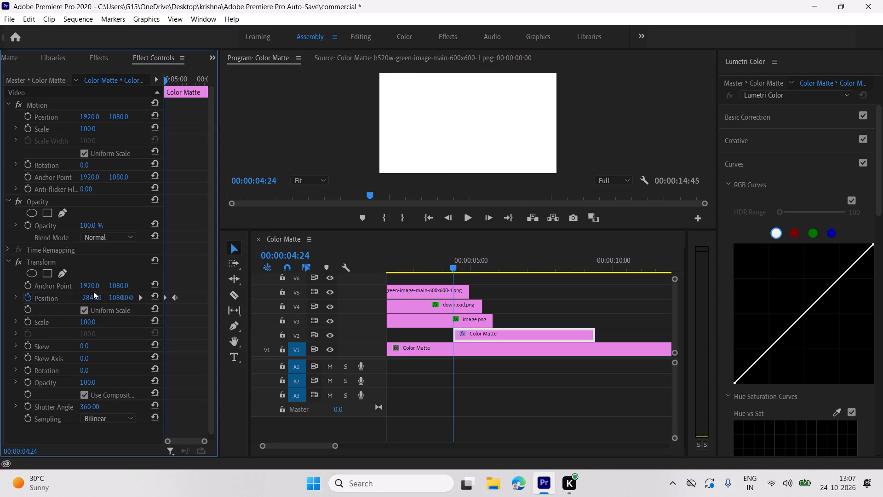
drag(100, 295, 64, 294)
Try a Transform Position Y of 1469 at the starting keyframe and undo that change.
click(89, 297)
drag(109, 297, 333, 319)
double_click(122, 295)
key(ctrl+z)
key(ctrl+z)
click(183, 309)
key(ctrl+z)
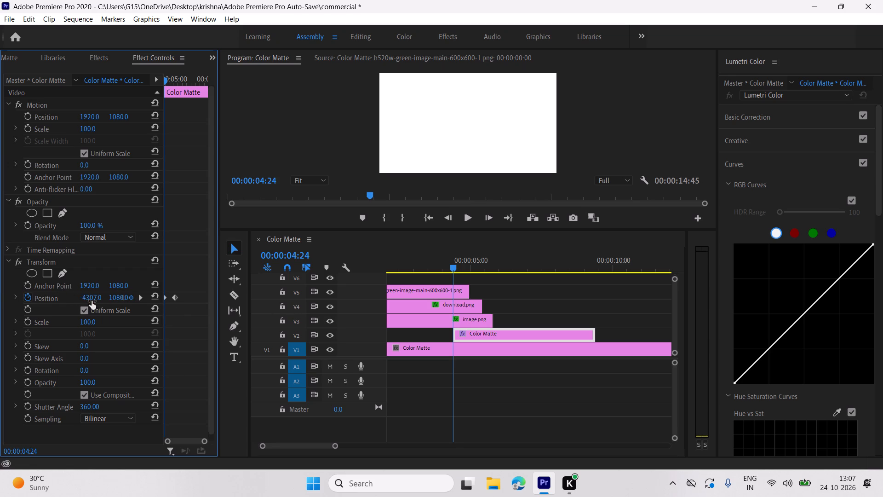
Bring the yellow matte's starting Transform Position X closer to the frame edge, to about -1937, keeping it just out of view.
drag(91, 300, 696, 321)
drag(81, 295, 225, 301)
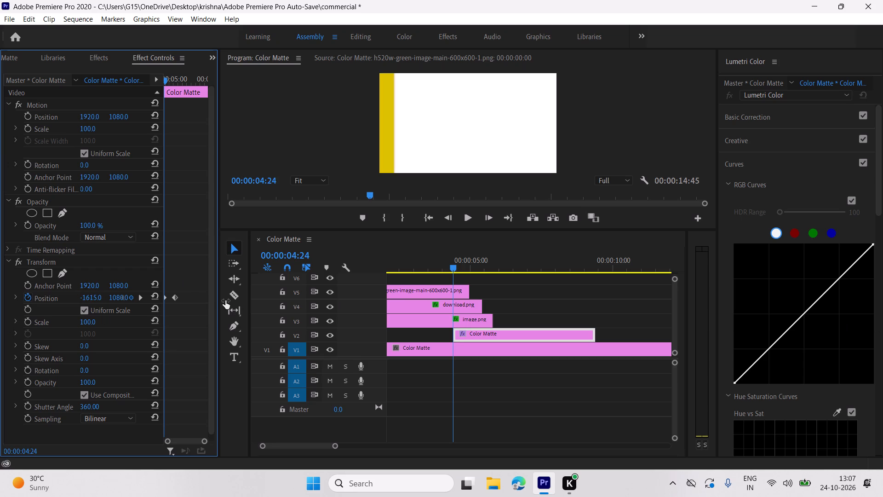
drag(225, 301, 41, 319)
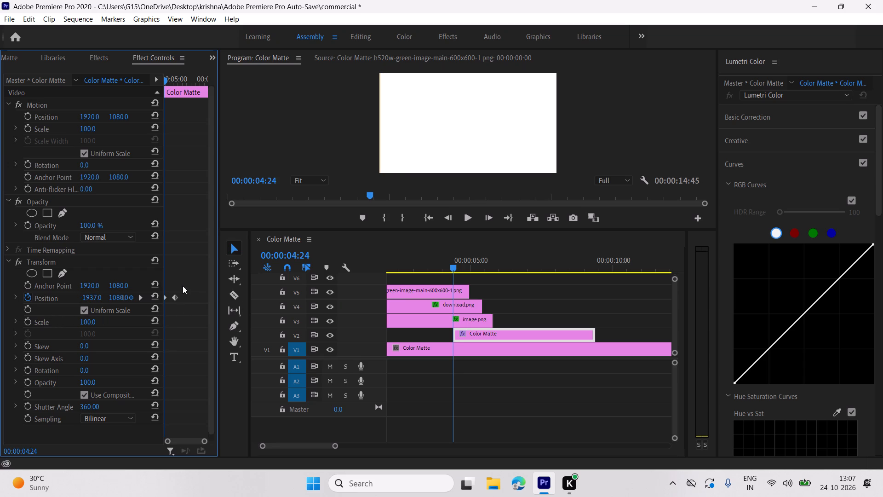
Apply Ease In and Ease Out temporal interpolation to both Transform Position keyframes of the yellow matte.
drag(187, 274, 135, 340)
click(134, 340)
drag(193, 281, 160, 312)
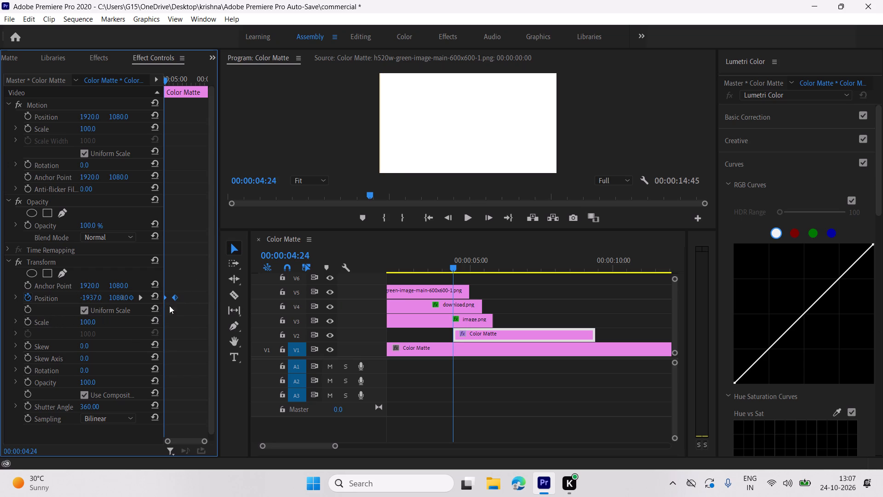
right_click(175, 298)
click(195, 394)
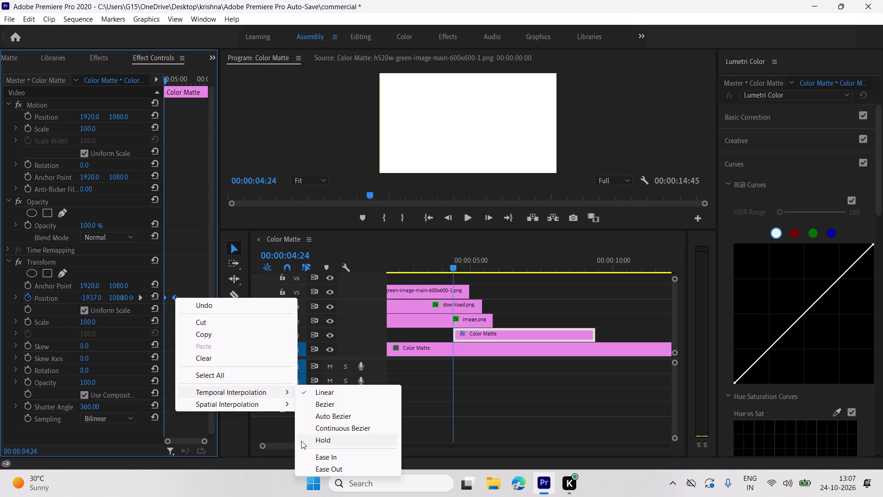
click(307, 453)
right_click(175, 297)
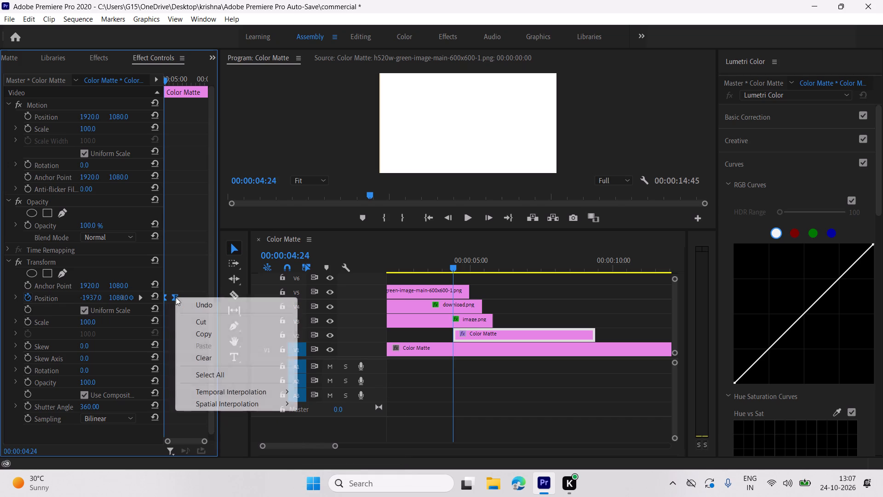
click(218, 393)
click(349, 466)
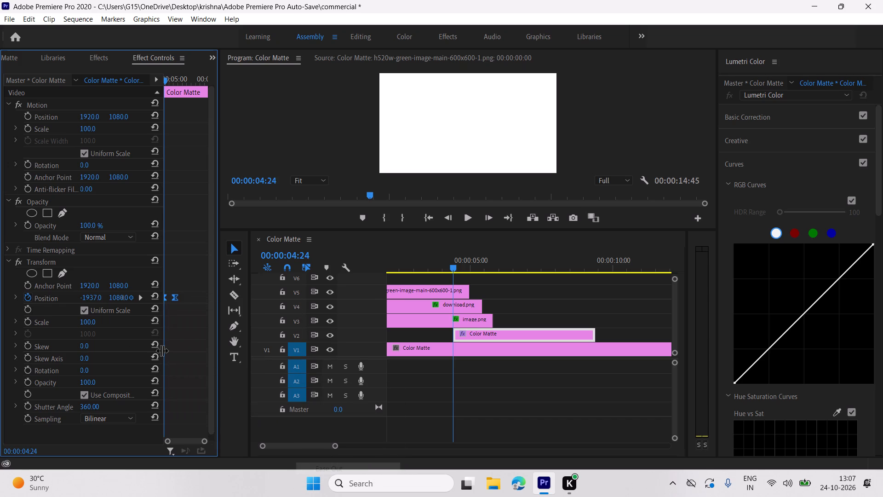
Steepen the Position velocity curve between the two keyframes to a peak of about 8012 and play back the slide-in.
click(17, 298)
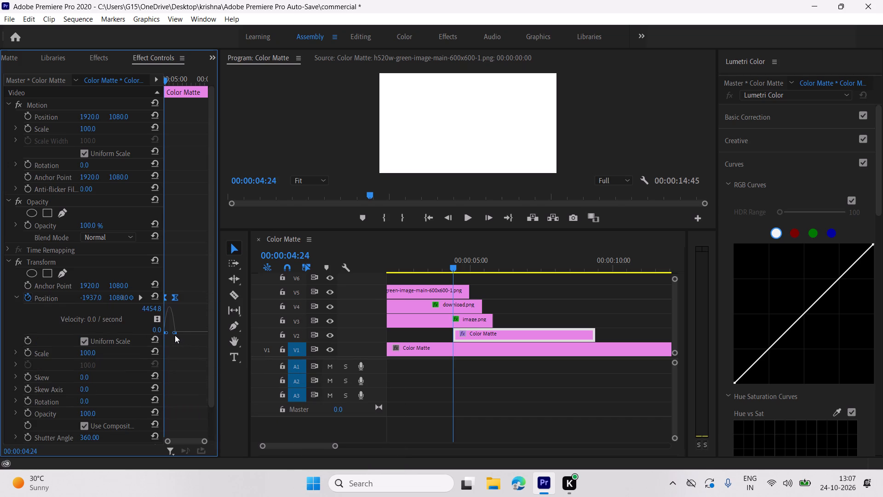
click(173, 333)
click(168, 332)
key(space)
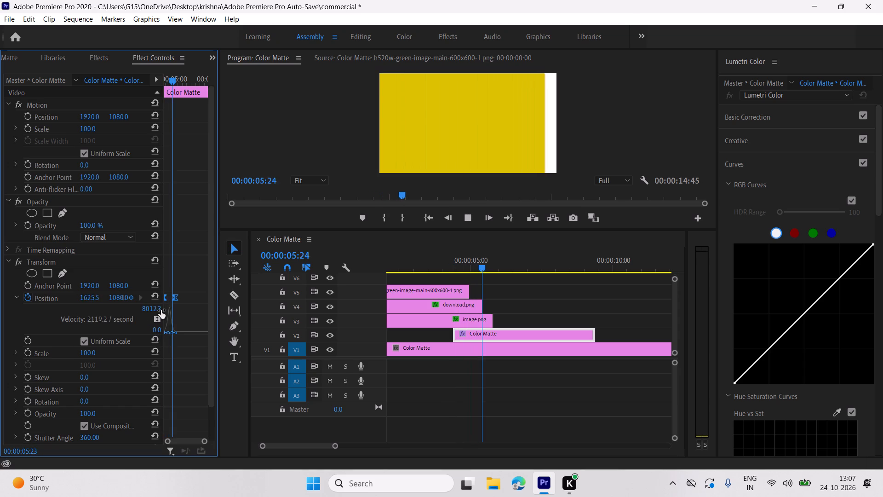
key(space)
Move the yellow matte clip on V2 about one second earlier, starting near 00:00:03:25, so it slides in while a headset is visible.
drag(497, 335, 493, 335)
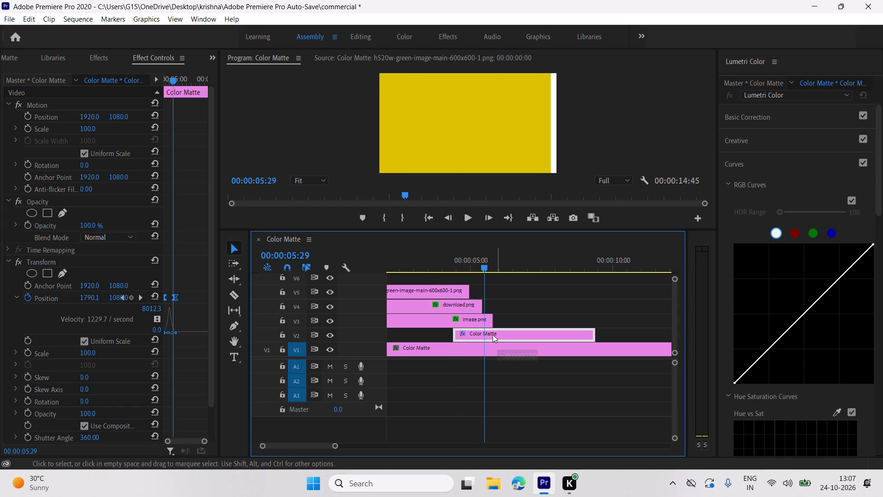
drag(493, 335, 480, 335)
drag(483, 266, 441, 266)
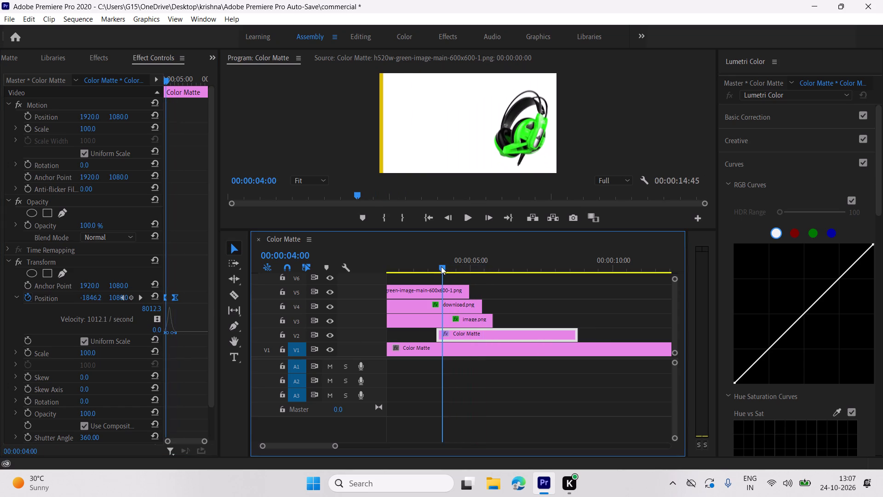
drag(441, 266, 441, 267)
drag(477, 337, 466, 335)
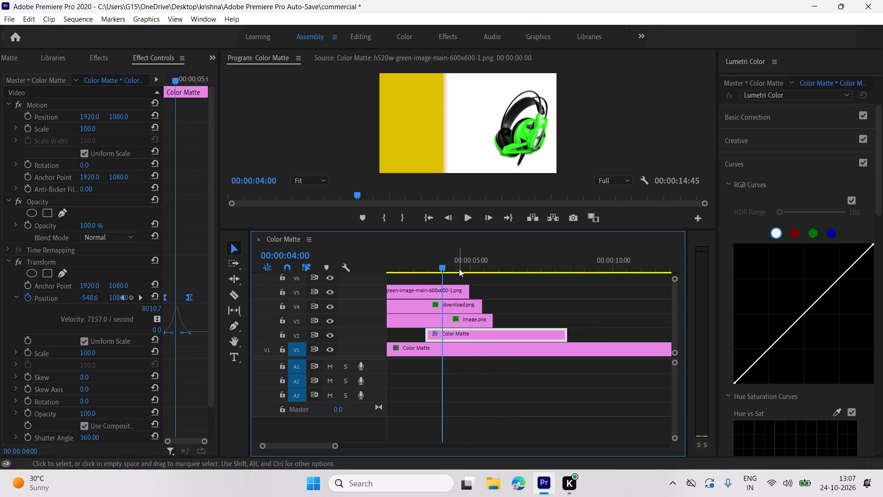
Play back the yellow slide-in from the matte clip's start to check its timing against the headsets dropping out.
click(439, 262)
drag(436, 263, 429, 266)
click(428, 266)
drag(428, 266, 422, 268)
key(space)
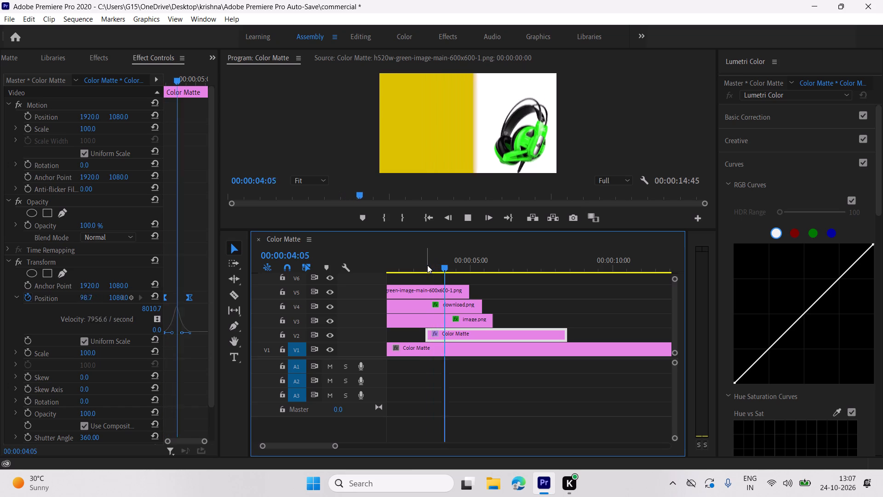
key(space)
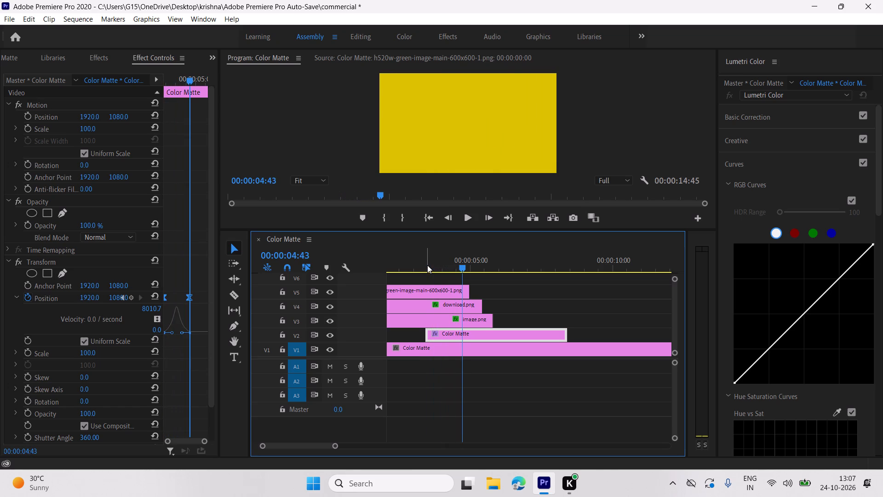
key(space)
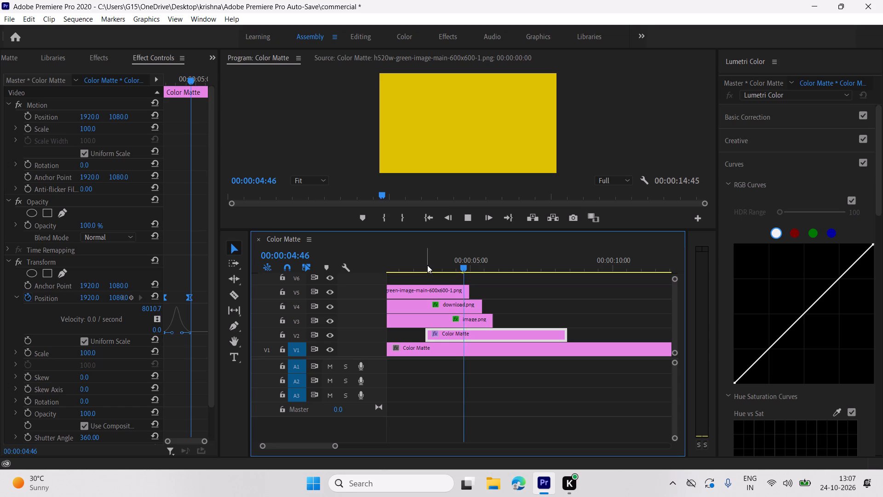
key(space)
drag(477, 263, 444, 270)
drag(382, 281, 220, 297)
click(206, 296)
click(203, 296)
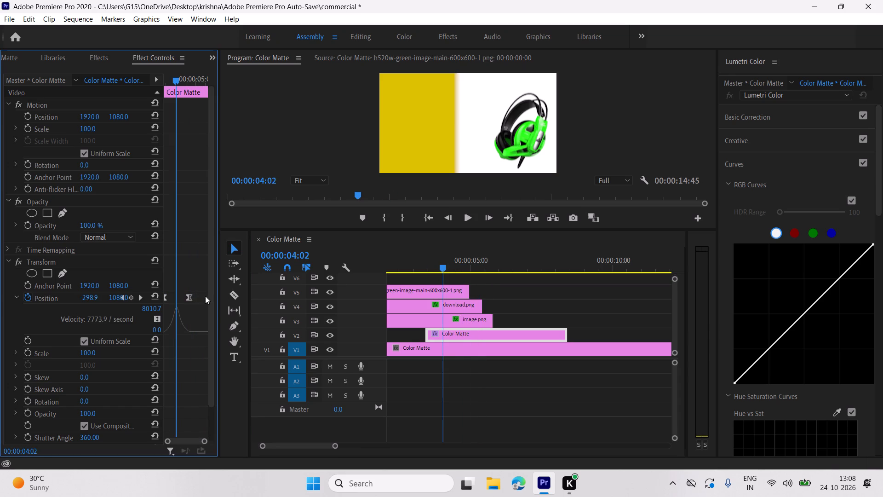
Play the commercial from the beginning through the yellow slide-in to review the whole sequence.
click(440, 267)
drag(437, 267, 378, 274)
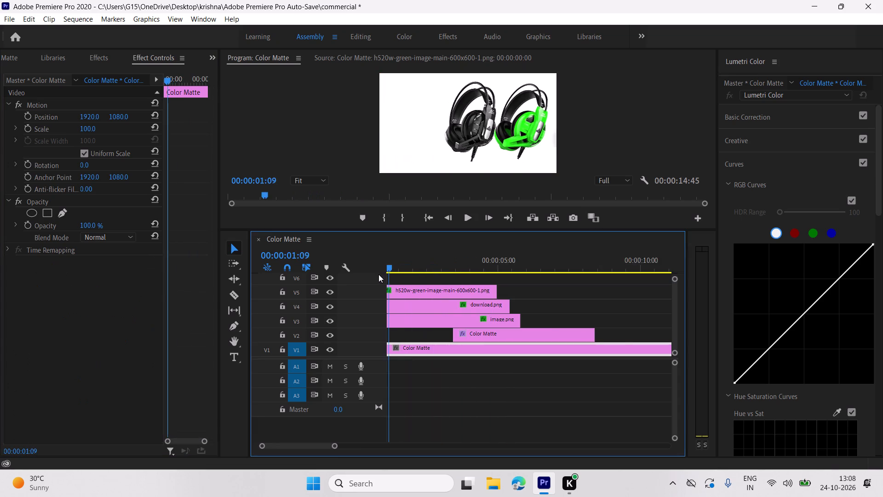
drag(378, 274, 359, 273)
key(space)
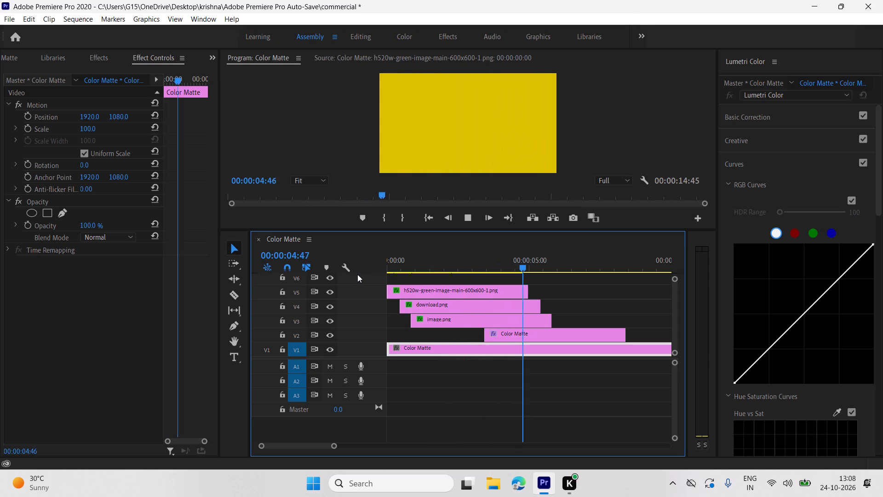
key(space)
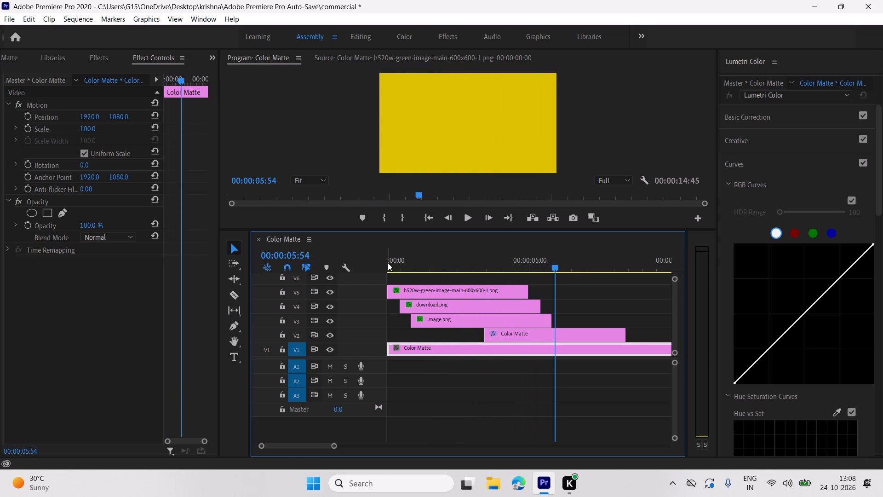
Replay the slide-in between about 00:00:04:00 and 00:00:04:49 several times to examine how the yellow background settles.
click(551, 267)
drag(548, 267, 516, 269)
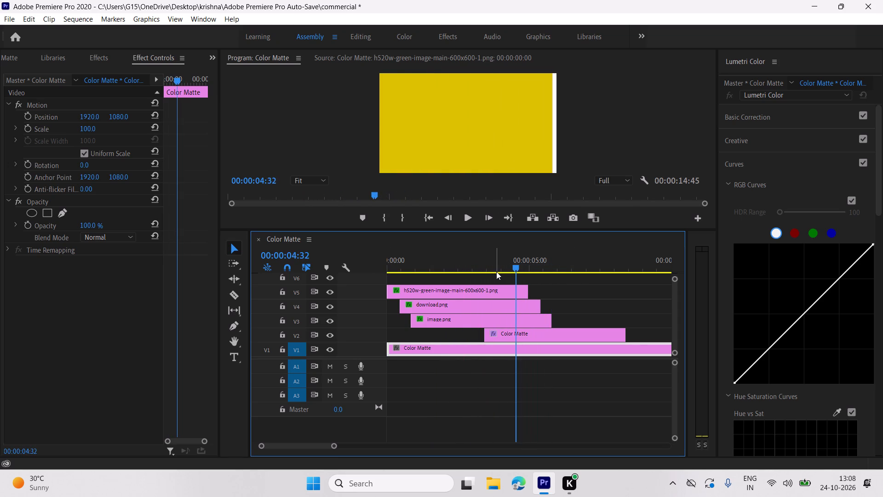
key(space)
key(space)
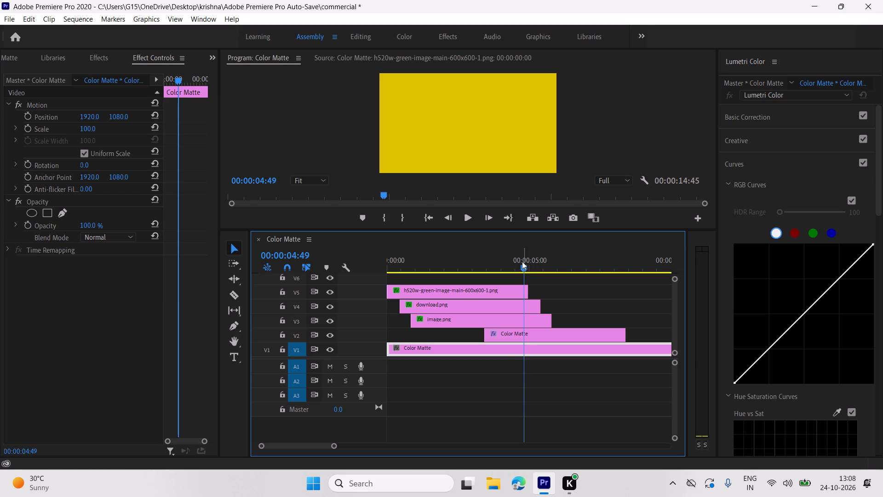
drag(521, 261, 503, 262)
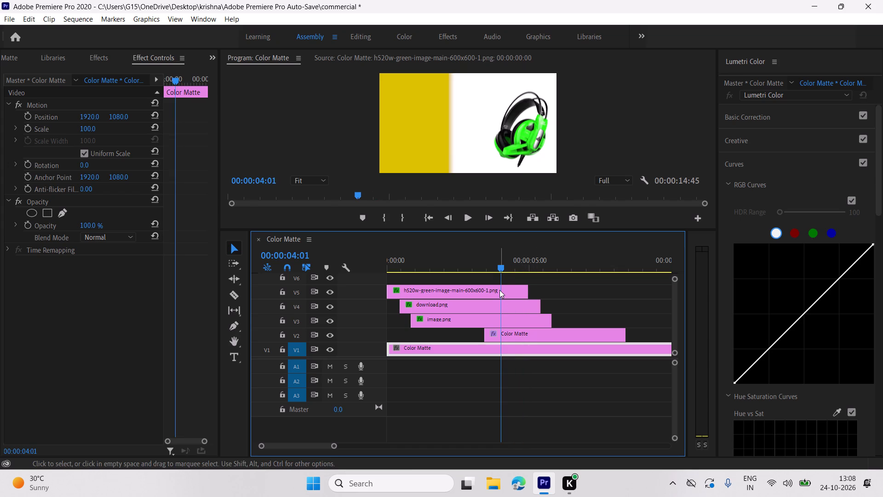
key(space)
key(space)
key(space)
key(space)
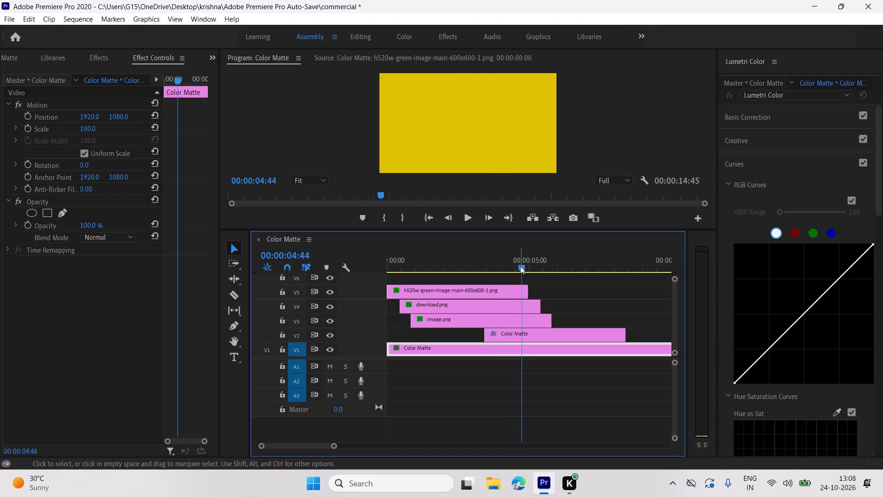
drag(520, 266, 508, 266)
double_click(507, 267)
key(space)
key(space)
key(space)
key(space)
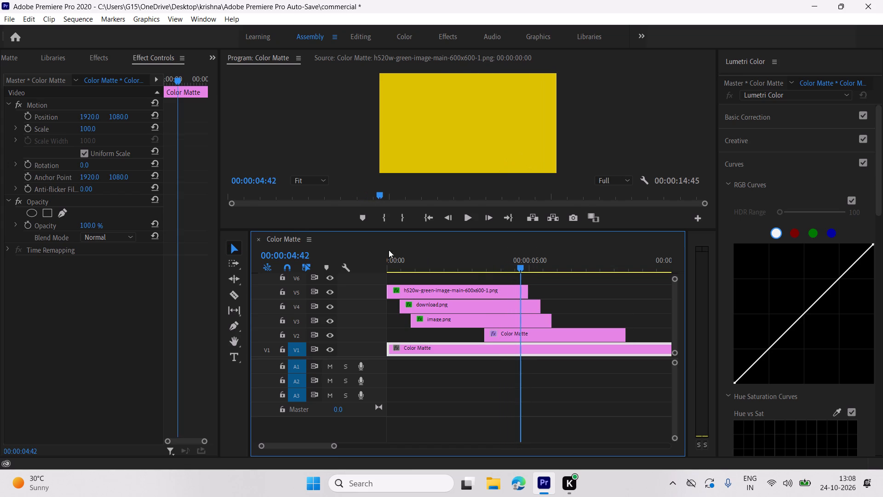
drag(519, 266, 512, 266)
Import the ant-esports.1024x1024 logo image from Downloads into the project.
click(8, 15)
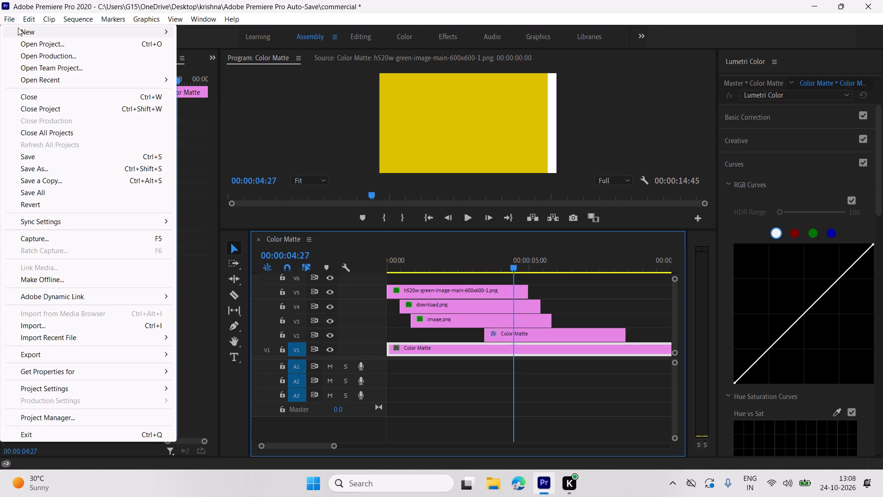
click(200, 130)
scroll(47, 52, up, 4)
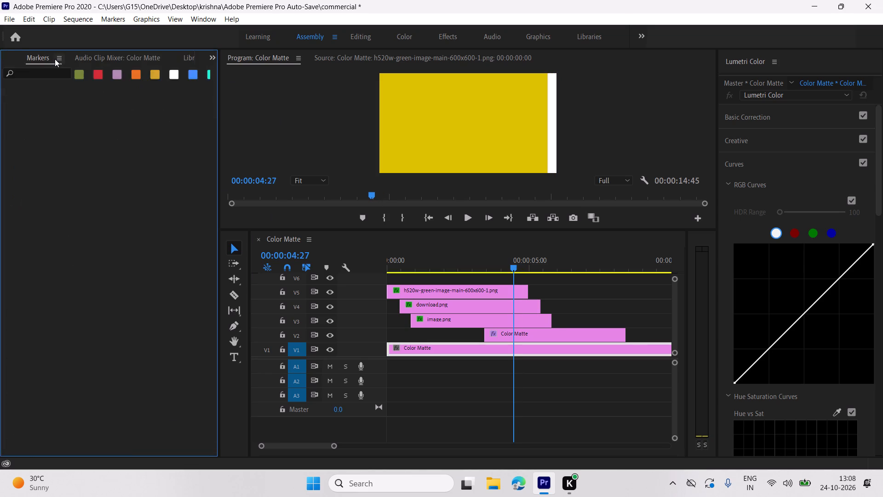
scroll(55, 59, up, 5)
click(195, 258)
double_click(164, 287)
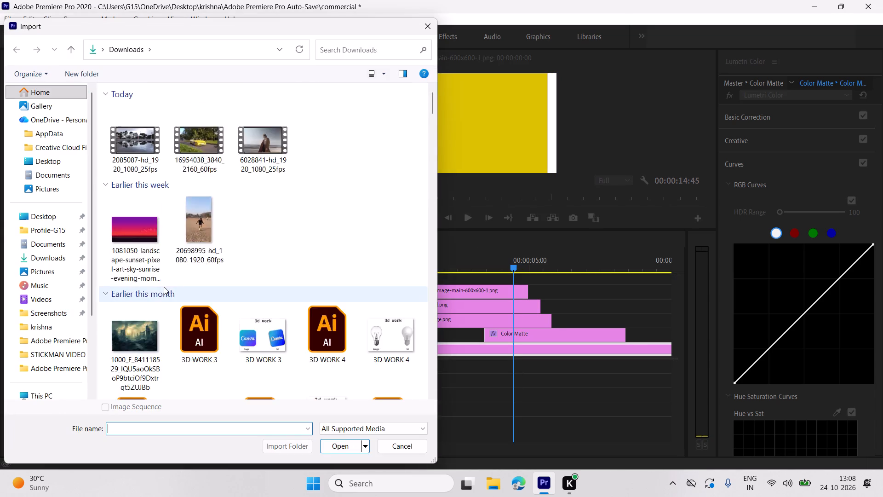
click(135, 226)
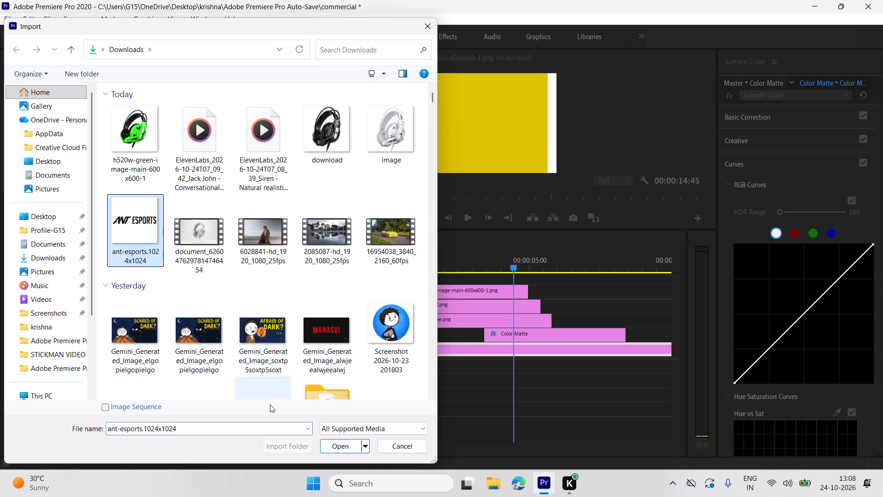
click(333, 445)
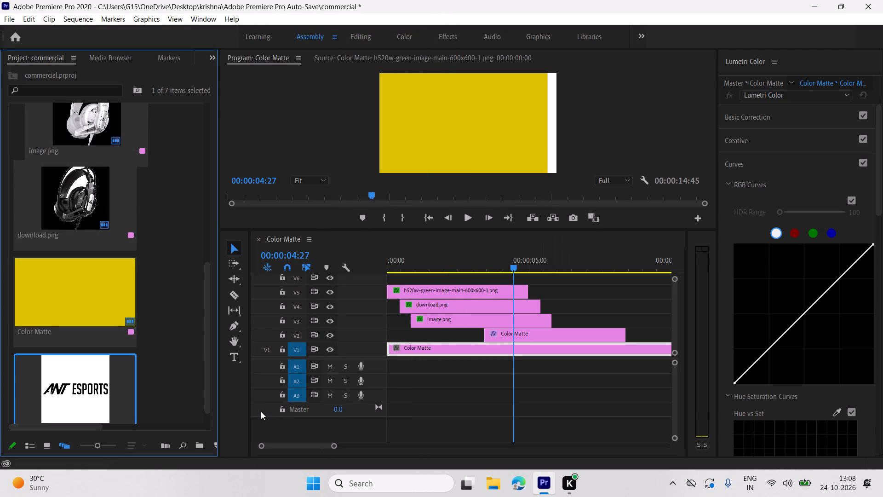
Place the ant-esports.1024x1024.jpg logo on V5 directly after the green headset clip and preview it over yellow.
scroll(217, 363, down, 3)
drag(48, 366, 524, 302)
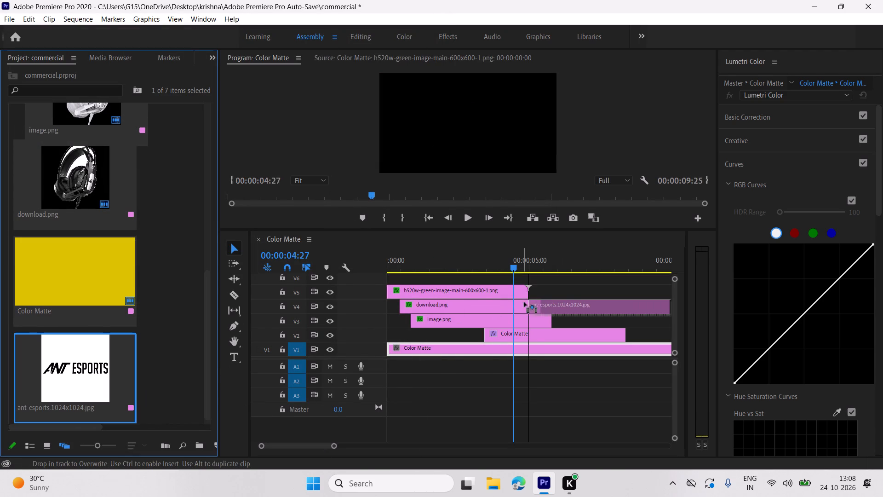
drag(524, 302, 527, 292)
key(space)
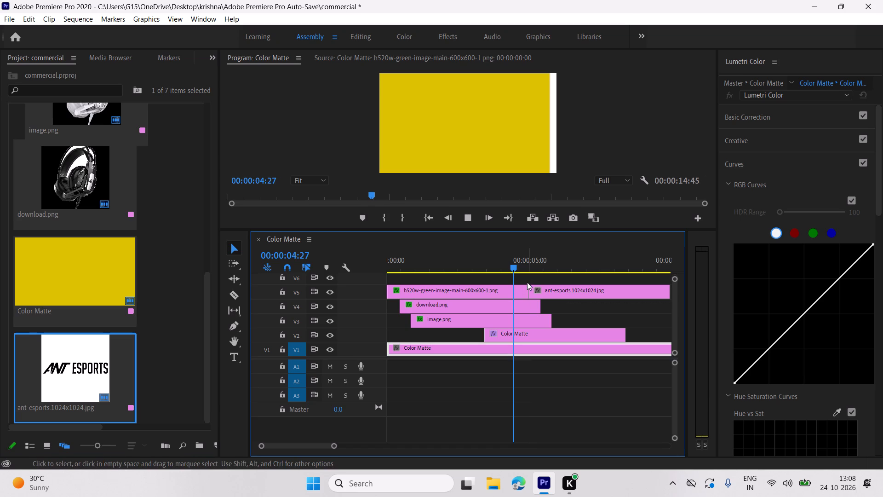
key(space)
Enlarge the ant-esports.1024x1024.jpg logo clip on V5 to a Motion Scale of 162.
drag(550, 288, 545, 286)
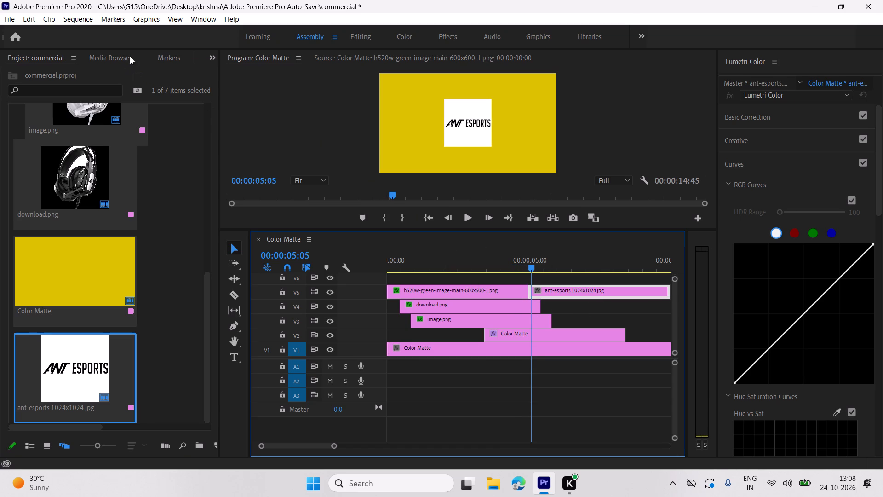
scroll(120, 64, down, 4)
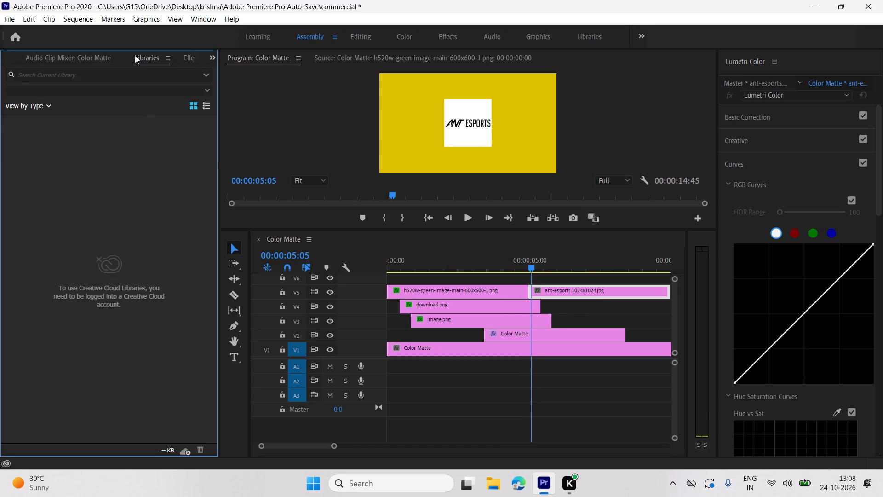
scroll(135, 55, down, 2)
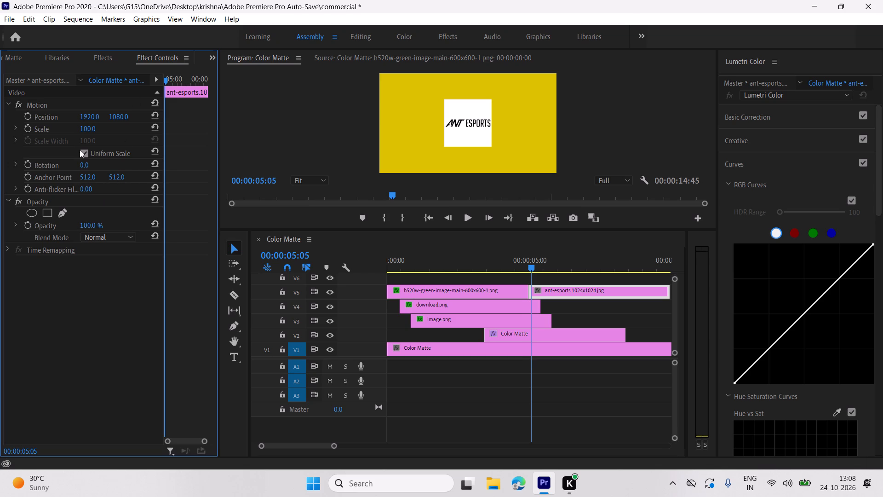
click(87, 130)
drag(96, 126, 120, 126)
click(120, 130)
drag(97, 128, 132, 130)
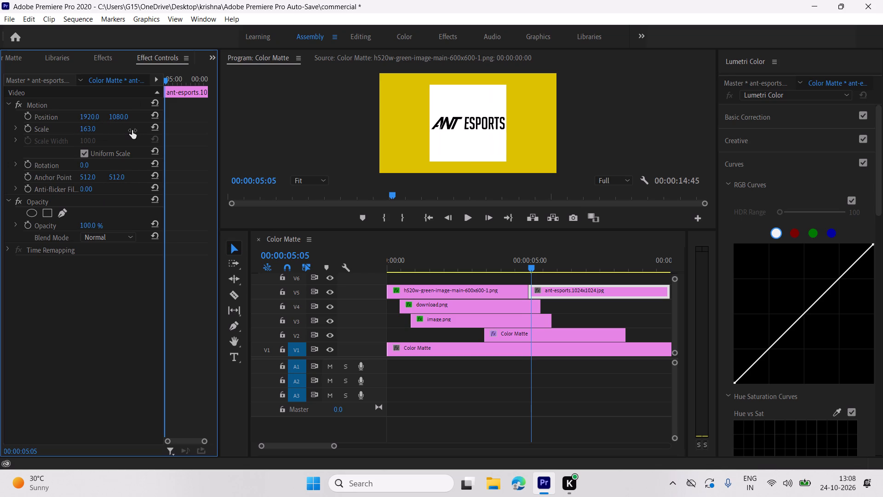
drag(132, 130, 120, 132)
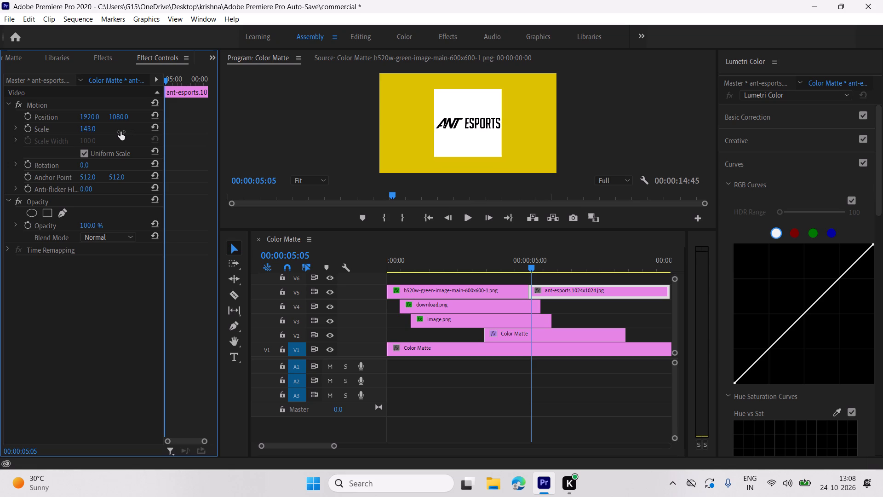
drag(120, 132, 124, 131)
click(96, 126)
double_click(96, 126)
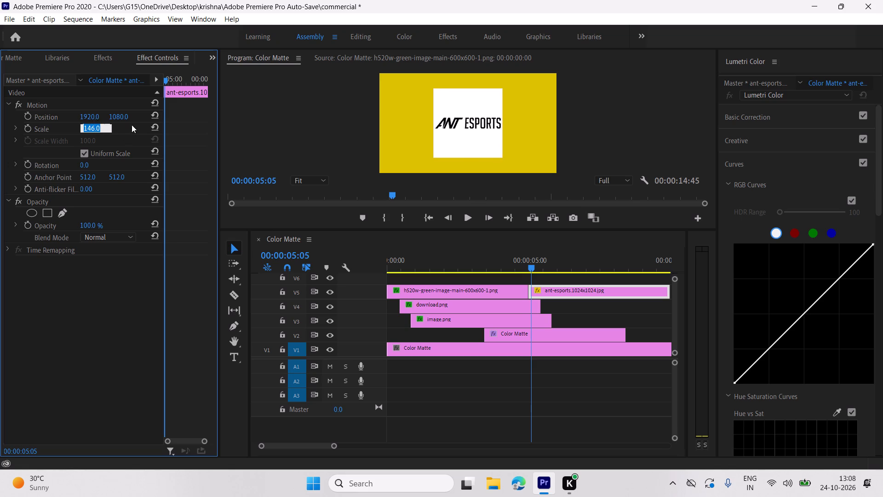
click(132, 124)
drag(98, 129, 110, 131)
Set the logo clip's Motion Position to 1935, 1058.
drag(86, 114, 80, 114)
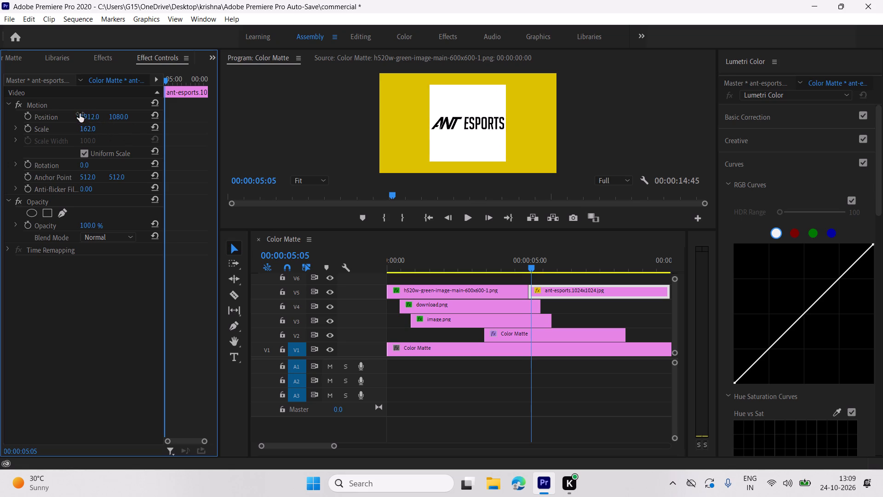
drag(80, 114, 96, 114)
click(94, 114)
click(123, 116)
drag(118, 114, 109, 114)
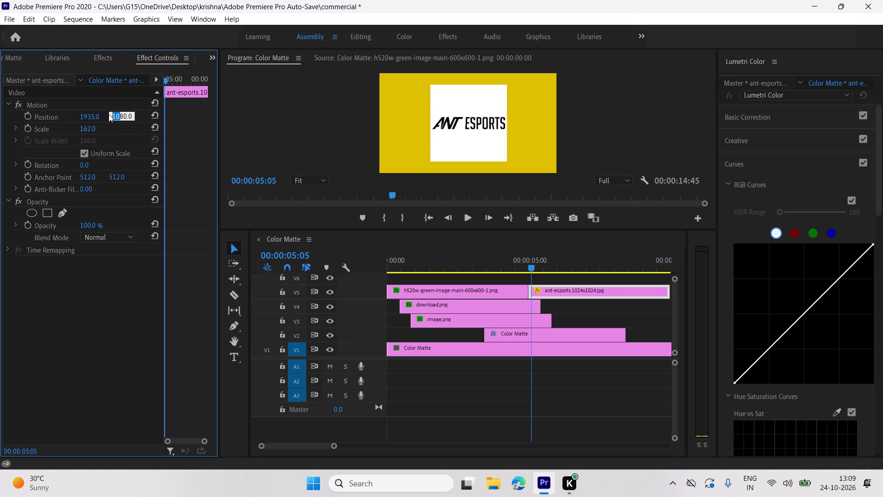
click(104, 114)
click(121, 119)
click(132, 114)
click(139, 116)
drag(134, 116, 125, 116)
drag(119, 114, 113, 114)
click(122, 114)
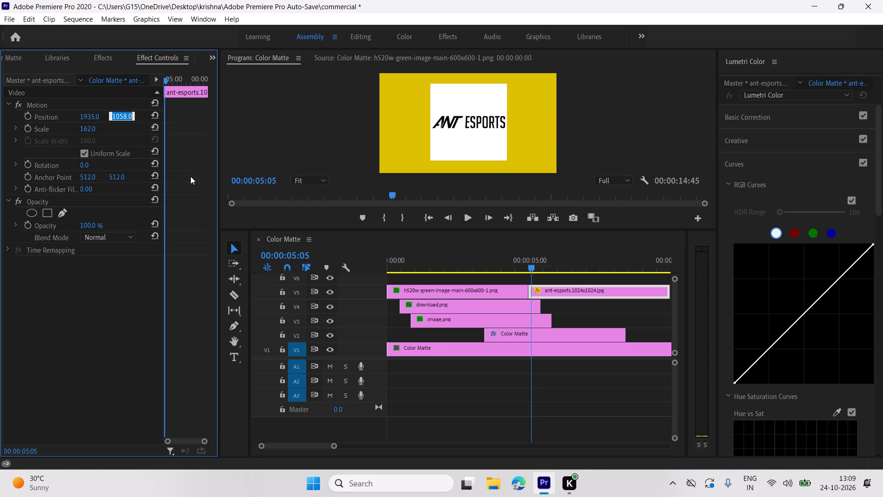
Apply the Distort Transform effect to the ant-esports.1024x1024.jpg clip on V5.
click(101, 60)
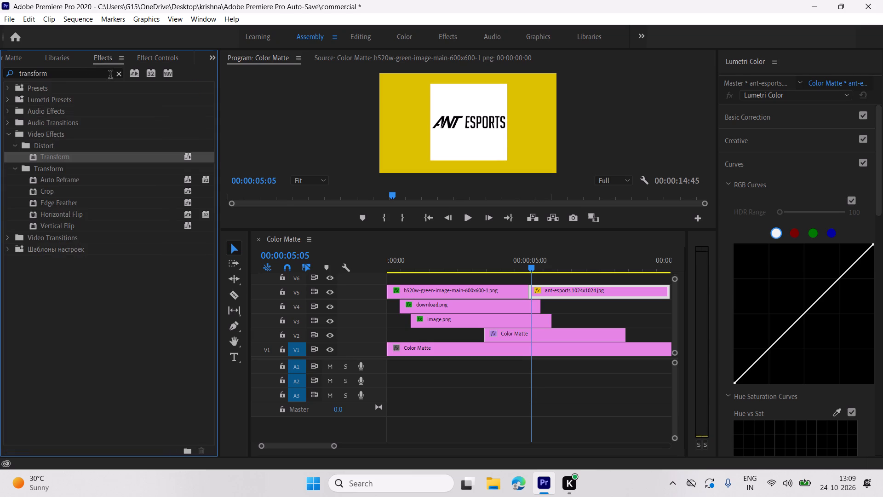
drag(129, 158, 411, 260)
drag(411, 260, 553, 289)
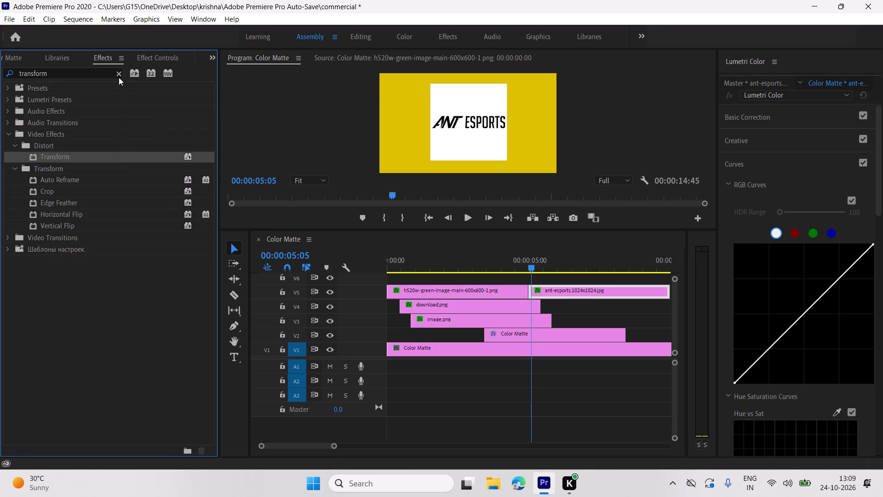
Search the effects for "ultra" and apply the Ultra Key effect to the logo clip on V5.
triple_click(119, 77)
double_click(101, 74)
key(u)
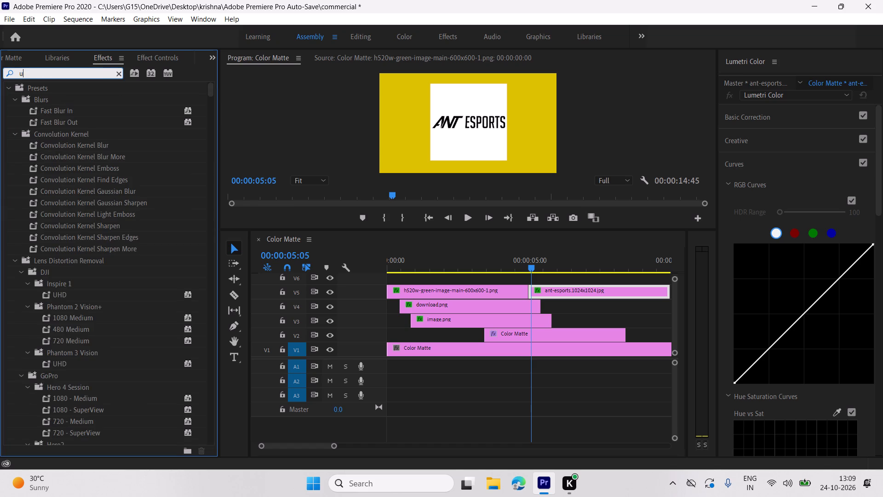
text(ltra)
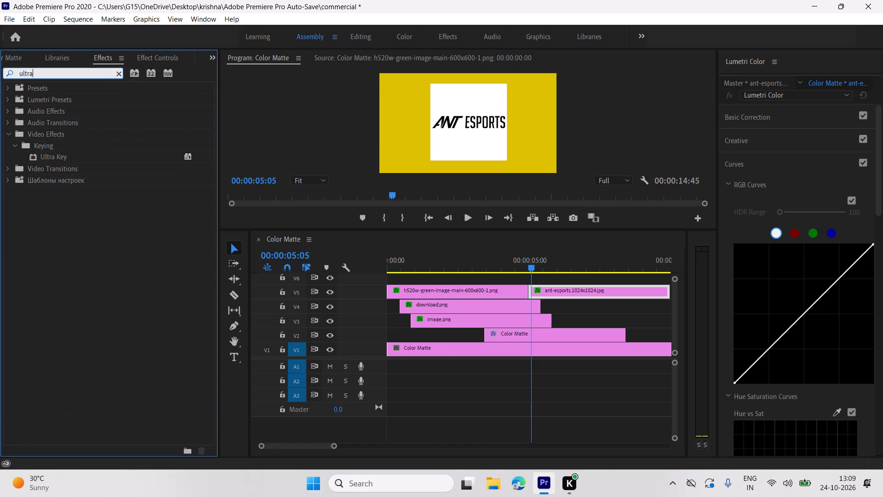
click(97, 159)
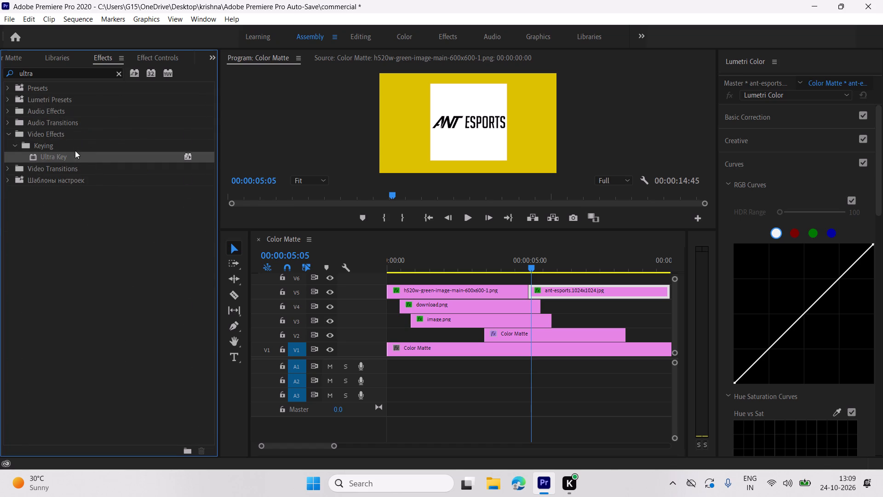
click(77, 157)
drag(94, 156, 199, 157)
drag(199, 157, 537, 287)
click(537, 287)
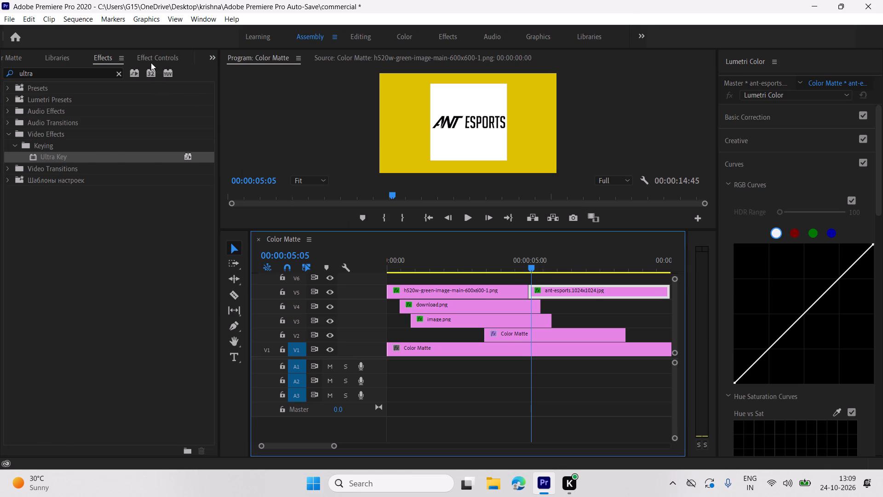
Sample the logo's white background as the Ultra Key key color to remove it over the yellow.
scroll(151, 57, down, 1)
scroll(101, 368, down, 5)
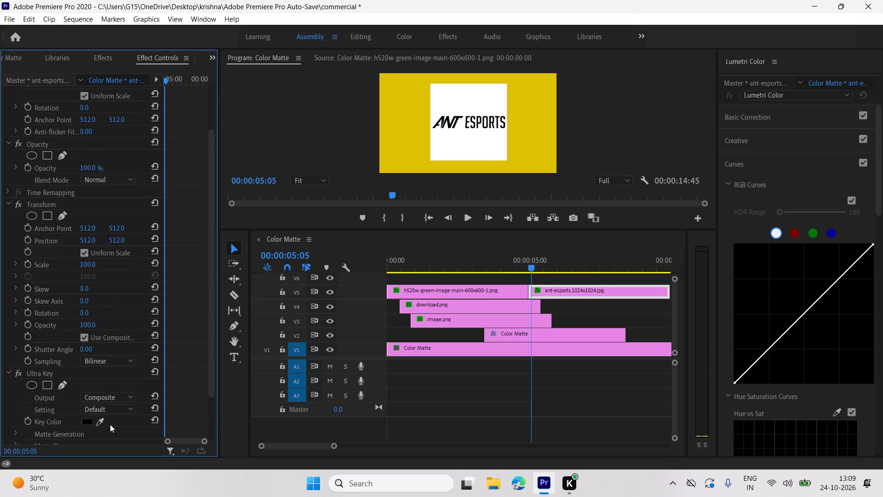
click(98, 422)
click(480, 141)
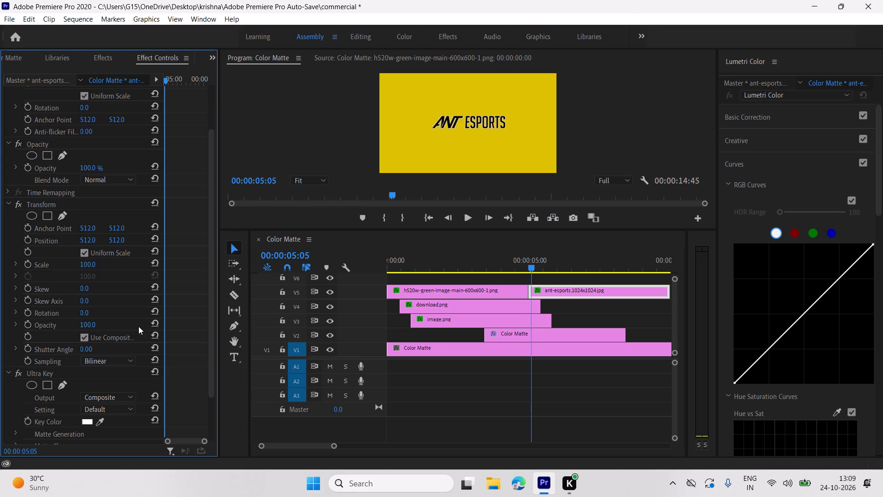
Set the Shutter Angle of the logo's Transform effect to 360.
scroll(109, 404, down, 4)
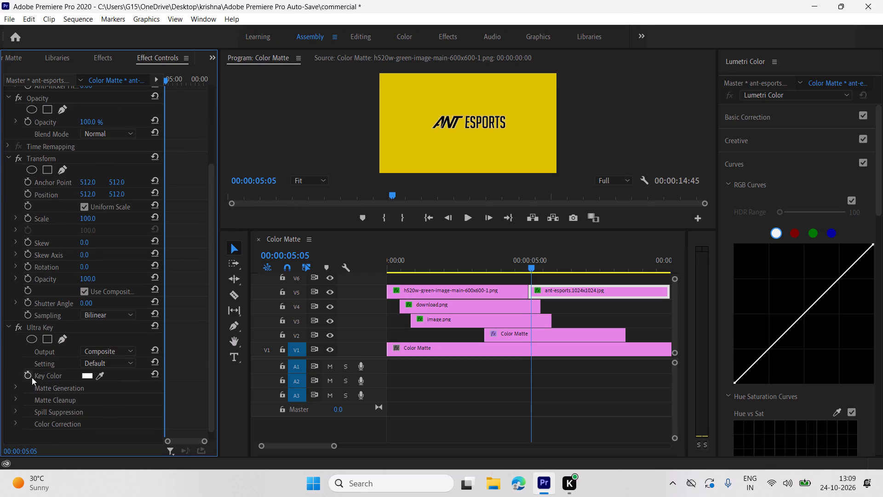
click(11, 327)
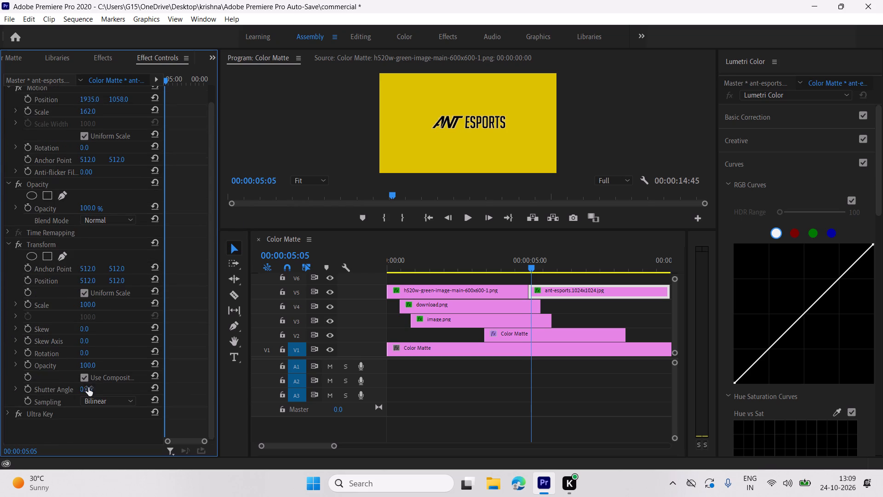
drag(88, 387, 334, 399)
Keyframe the logo's Transform Position from 512, 1293 at 00:00:05:05 to 512, 512 a little over a second on.
click(27, 280)
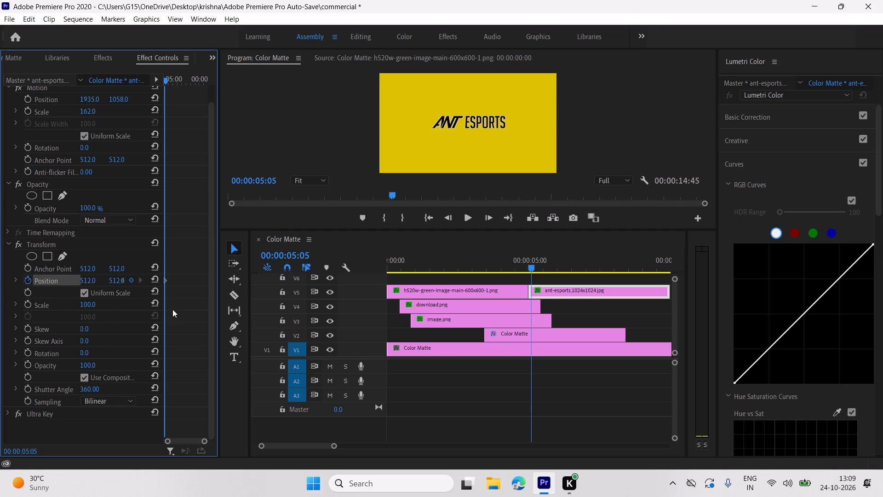
drag(166, 278, 178, 287)
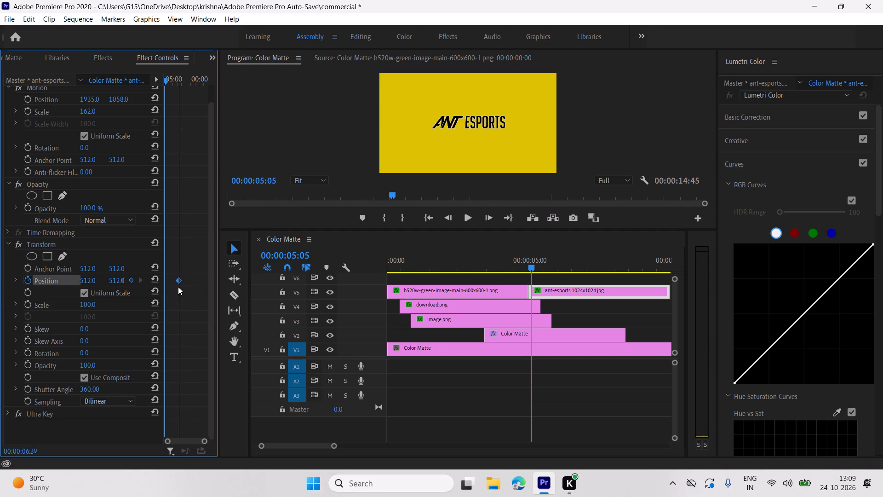
drag(178, 287, 178, 286)
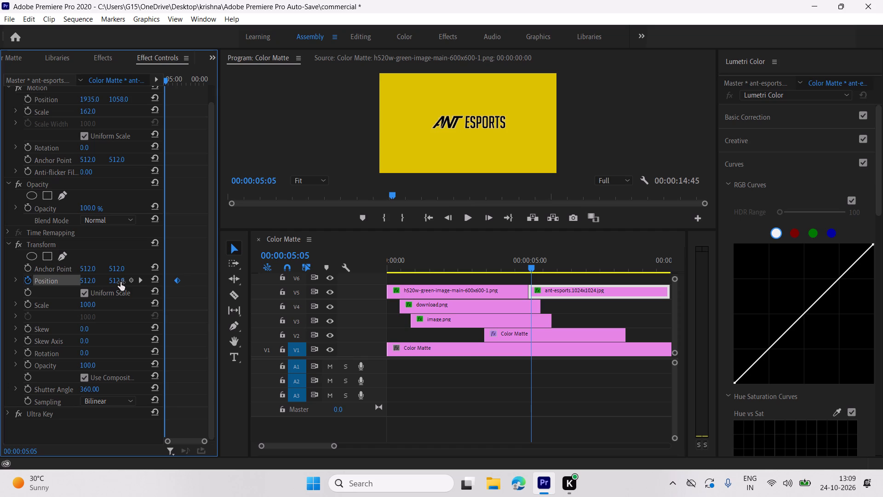
drag(120, 282, 572, 283)
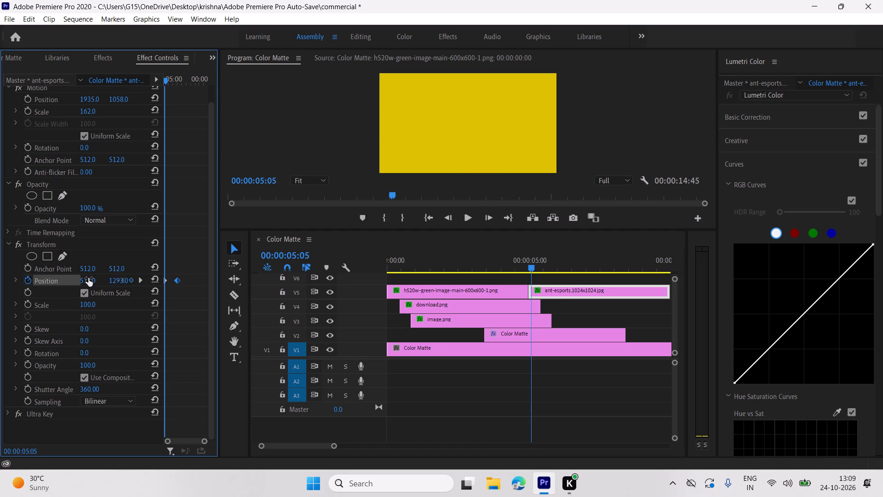
Apply Ease In and Ease Out temporal interpolation to both of the logo's Transform Position keyframes.
drag(197, 257, 144, 314)
right_click(176, 280)
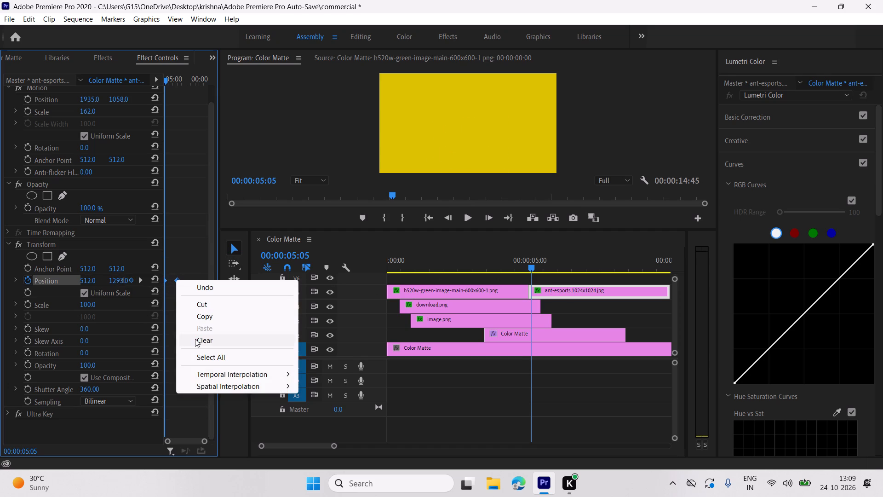
click(207, 371)
double_click(327, 435)
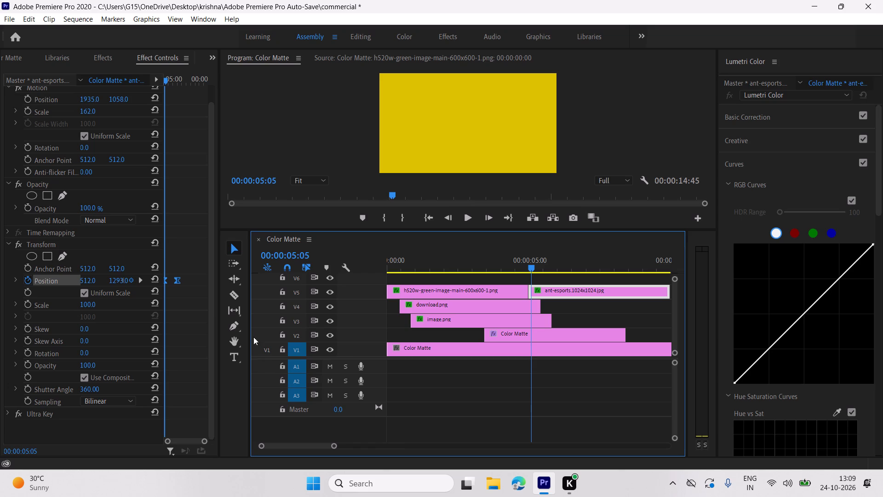
right_drag(178, 277, 208, 342)
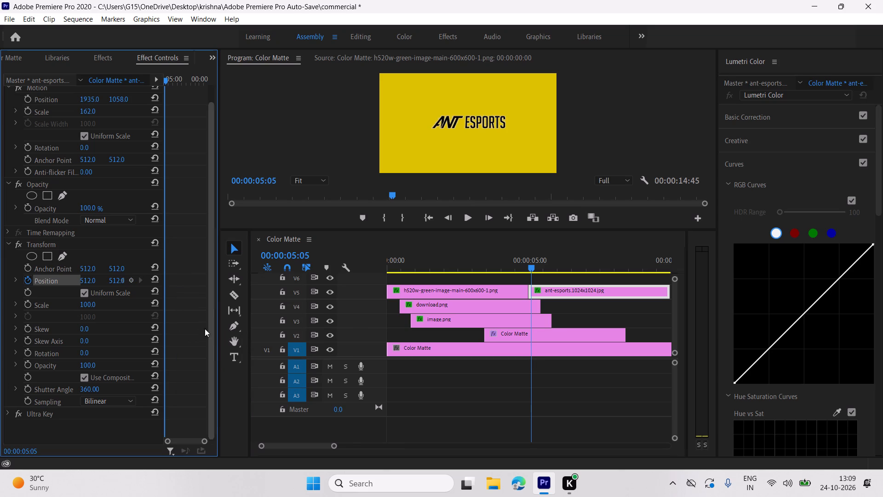
key(ctrl+z)
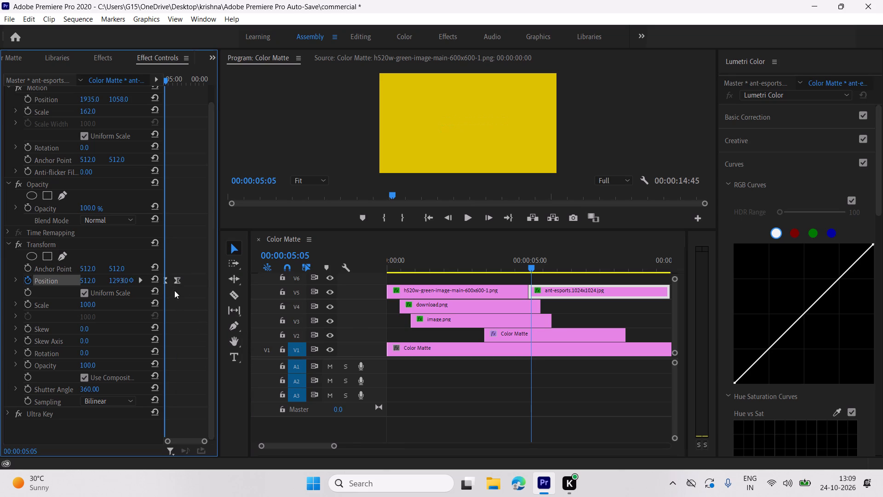
drag(204, 249, 200, 254)
drag(197, 260, 162, 310)
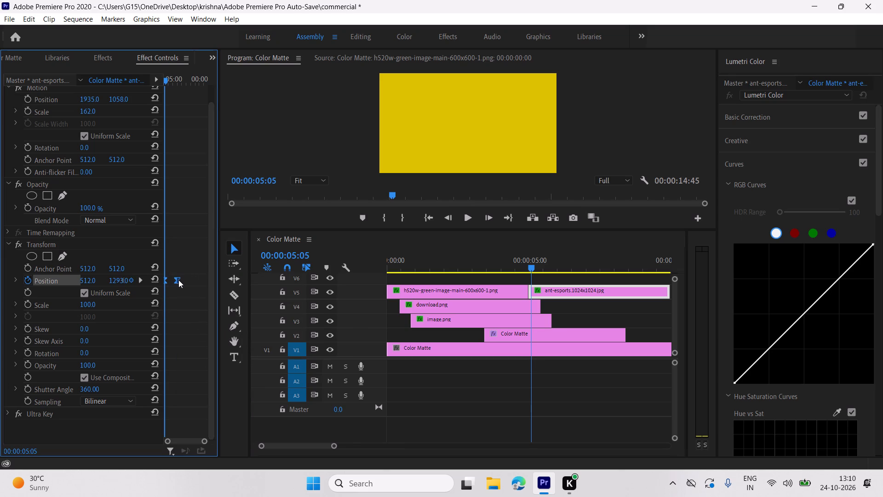
right_click(178, 280)
click(213, 372)
click(329, 449)
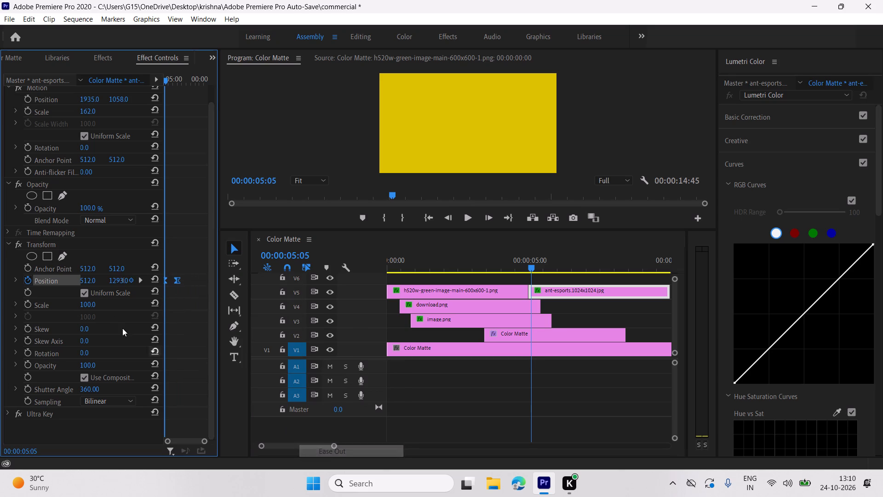
Reshape the logo's Transform Position velocity curve so the slide-up starts fast and eases slowly into place, and play it back.
click(14, 278)
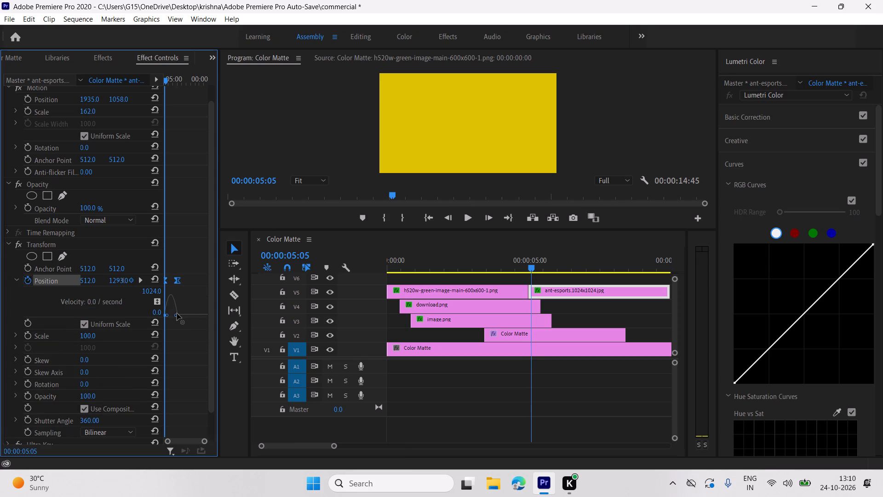
double_click(176, 313)
drag(175, 313, 171, 314)
double_click(175, 316)
key(space)
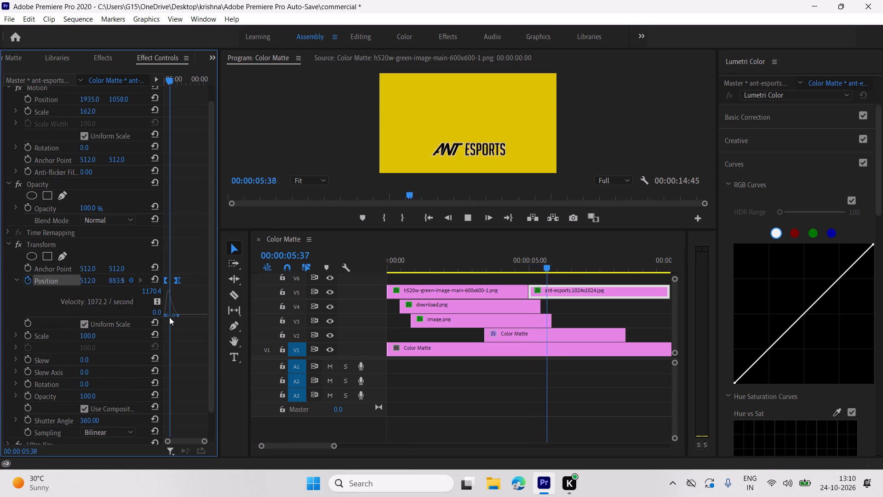
key(space)
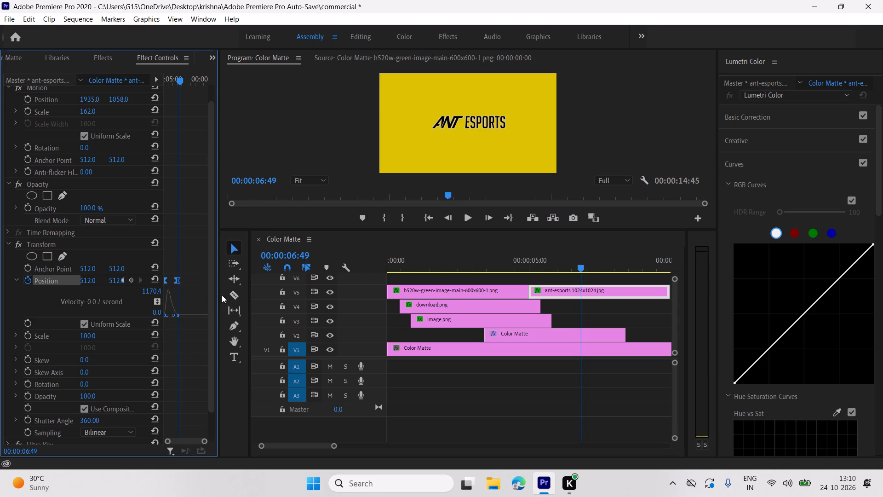
Move the logo's second Transform Position keyframe closer to the first to speed up the slide-up, and preview the motion.
click(180, 276)
click(182, 279)
drag(178, 278, 173, 279)
drag(180, 79, 109, 97)
key(space)
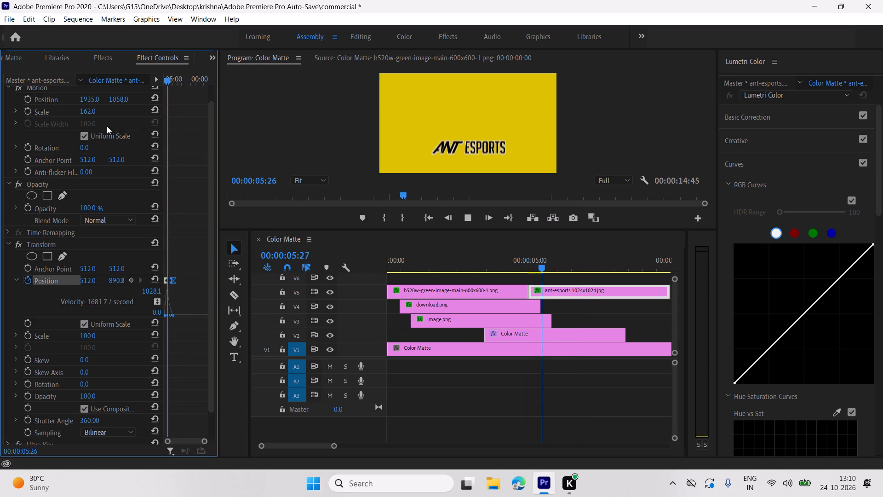
key(space)
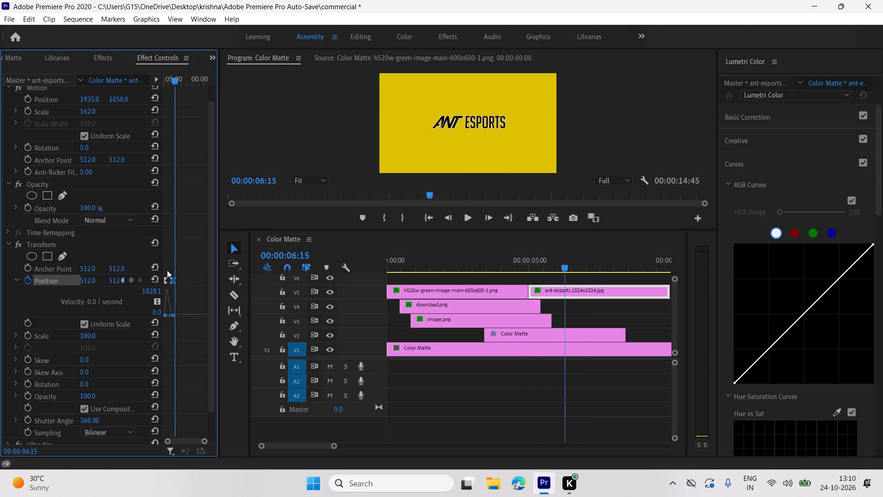
drag(179, 233, 170, 300)
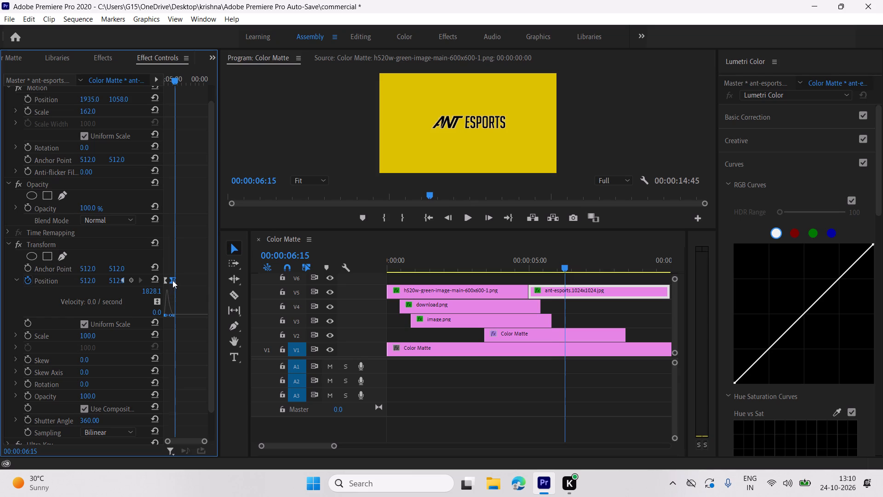
click(171, 279)
drag(173, 82, 110, 110)
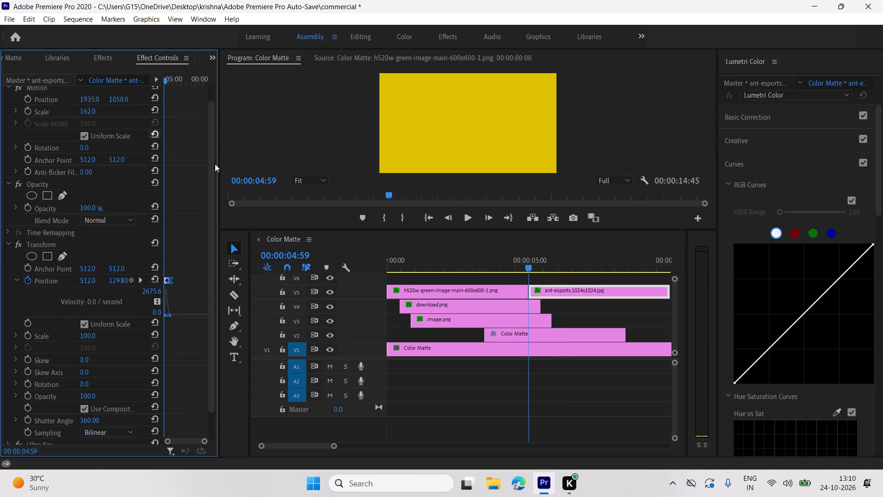
key(space)
key(space)
key(space)
key(space)
Move the ant-esports logo clip up to track V6 so it starts at 00:00:03:58, overlapping the headset clips, and preview it.
drag(578, 288, 574, 288)
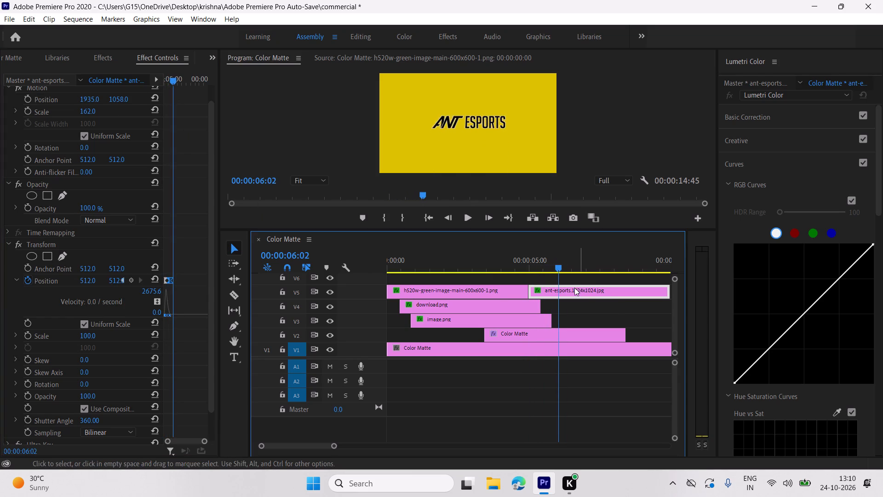
drag(574, 288, 545, 277)
drag(556, 265, 497, 269)
click(533, 276)
drag(544, 277, 549, 278)
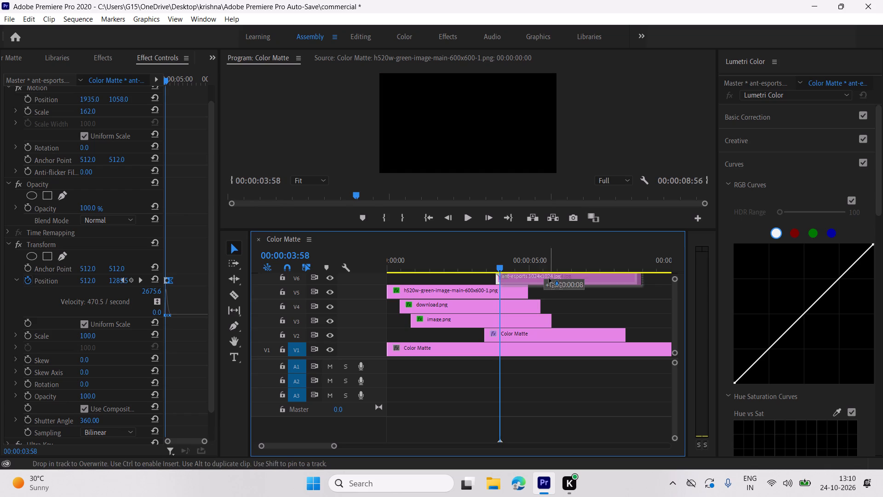
drag(549, 278, 554, 278)
click(554, 278)
key(space)
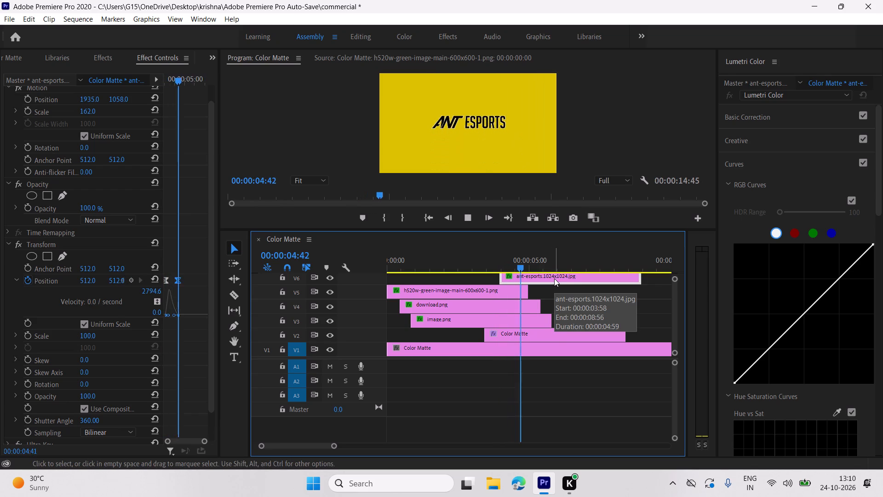
key(space)
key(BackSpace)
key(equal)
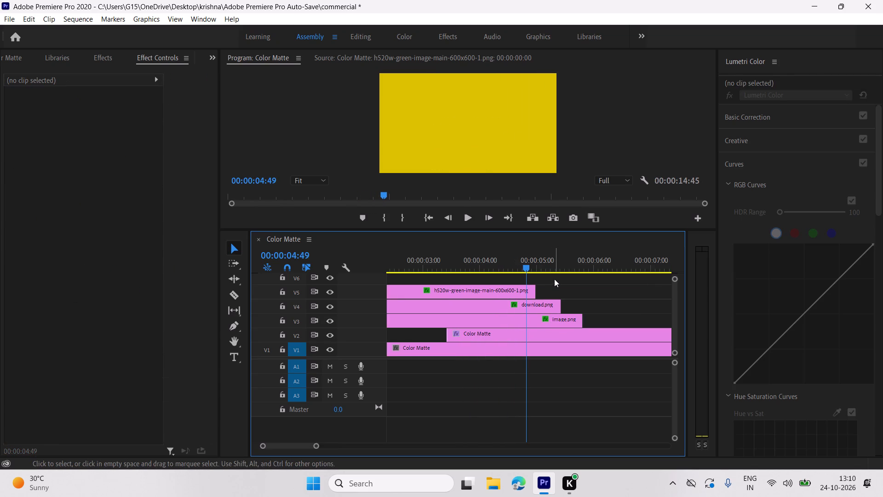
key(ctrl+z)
Shift the logo clip on V6 16 frames later to start at 00:00:04:14, and play back the logo reveal.
drag(556, 275, 571, 276)
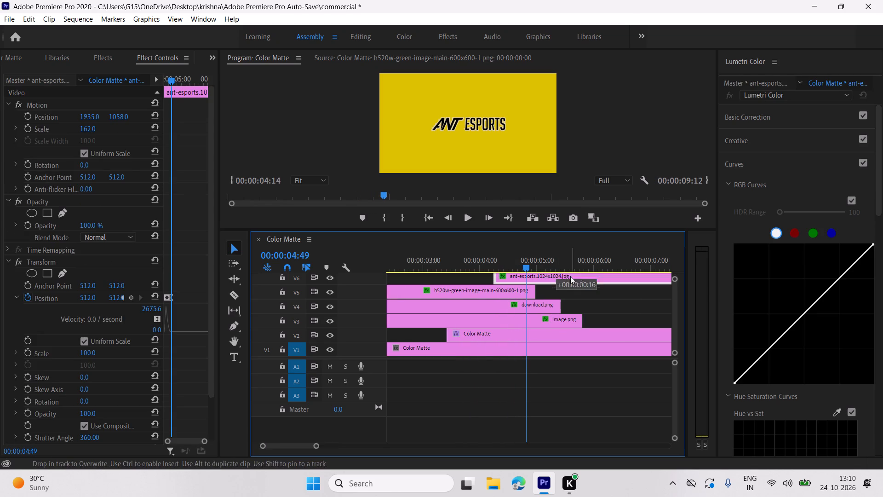
key(space)
key(space)
drag(531, 269, 493, 276)
click(485, 277)
key(space)
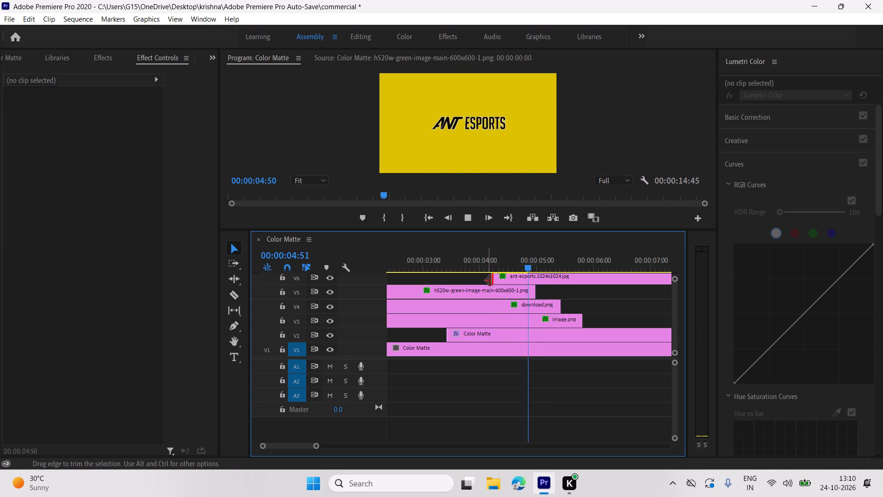
key(space)
key(space)
scroll(591, 285, down, 6)
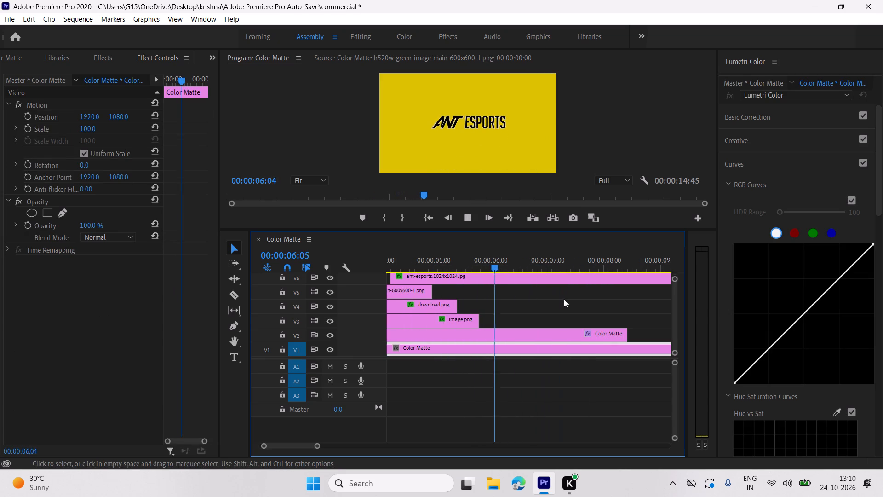
key(space)
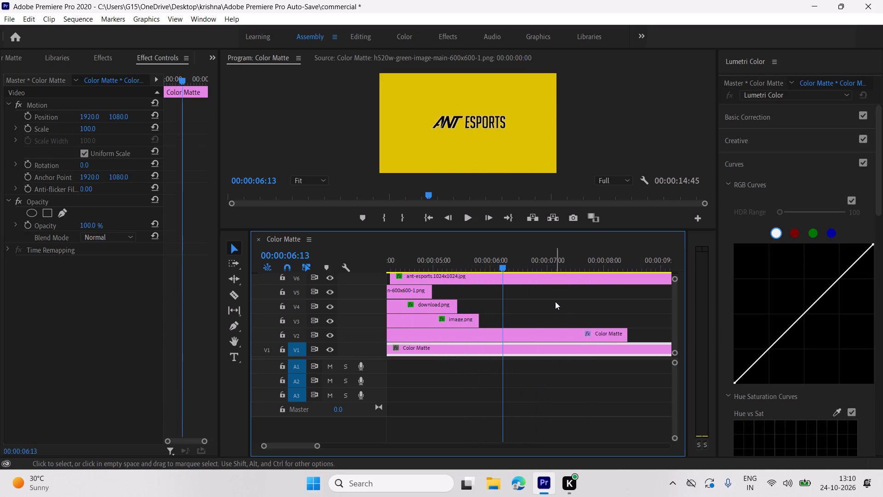
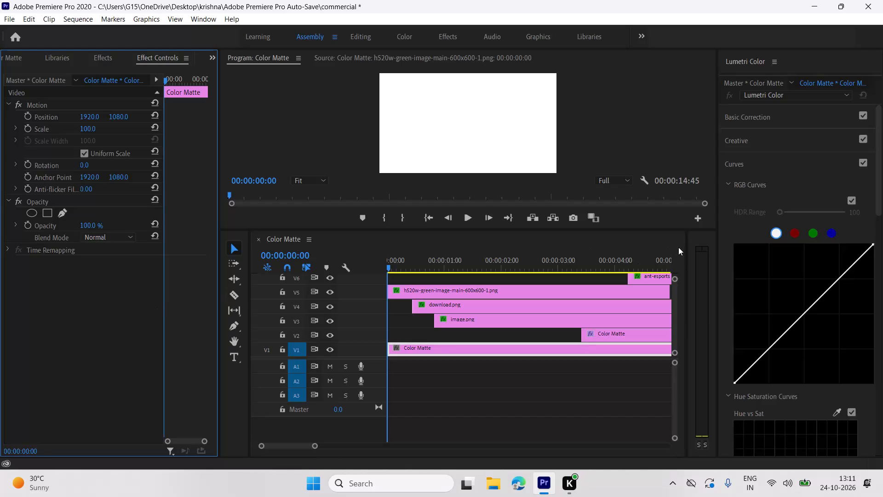
Play back the whole commercial and replay its logo ending, stopping the playhead at 00:00:06:21.
key(space)
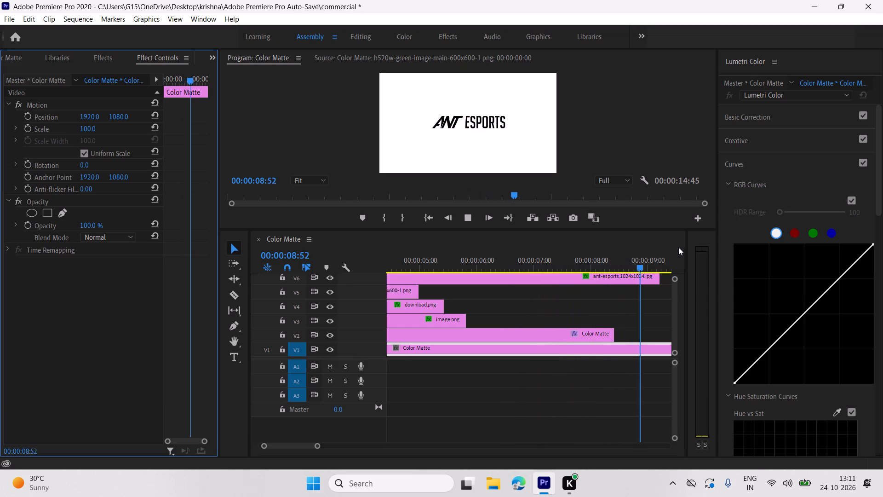
key(space)
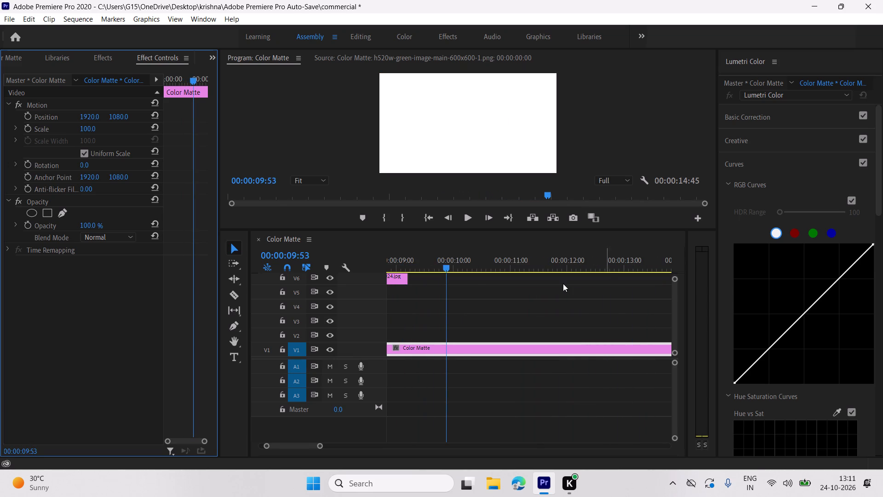
scroll(476, 322, up, 5)
drag(530, 268, 414, 280)
key(space)
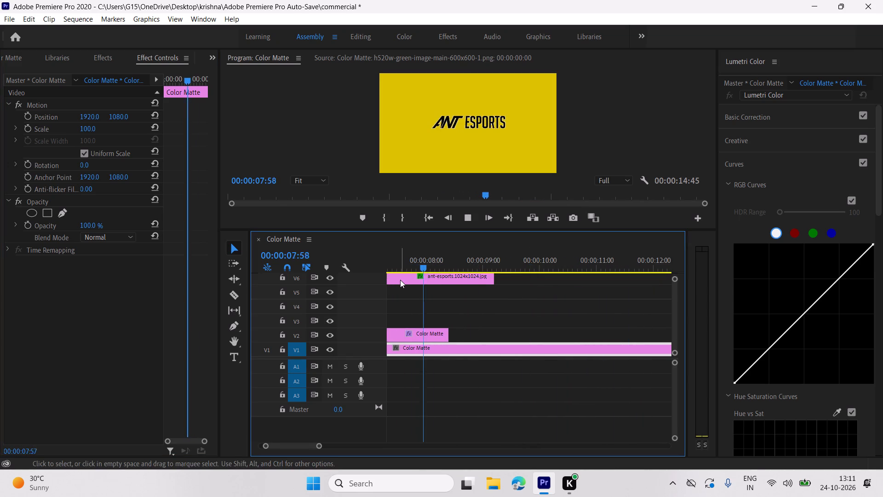
key(space)
drag(438, 267, 338, 284)
key(space)
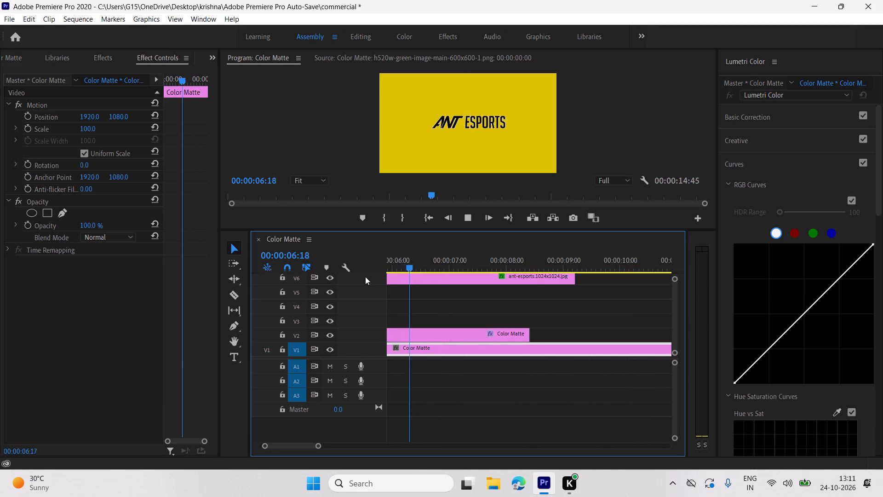
key(space)
Trim the end of the ant-esports logo clip on V6 back to the playhead at 00:00:06:21.
scroll(458, 304, down, 5)
scroll(459, 307, up, 11)
scroll(537, 331, up, 3)
scroll(543, 331, down, 5)
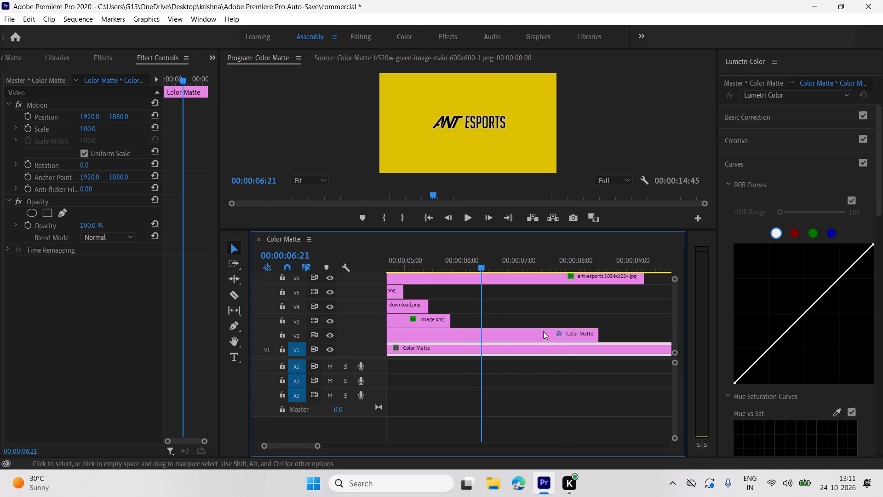
drag(640, 279, 521, 292)
drag(503, 294, 498, 295)
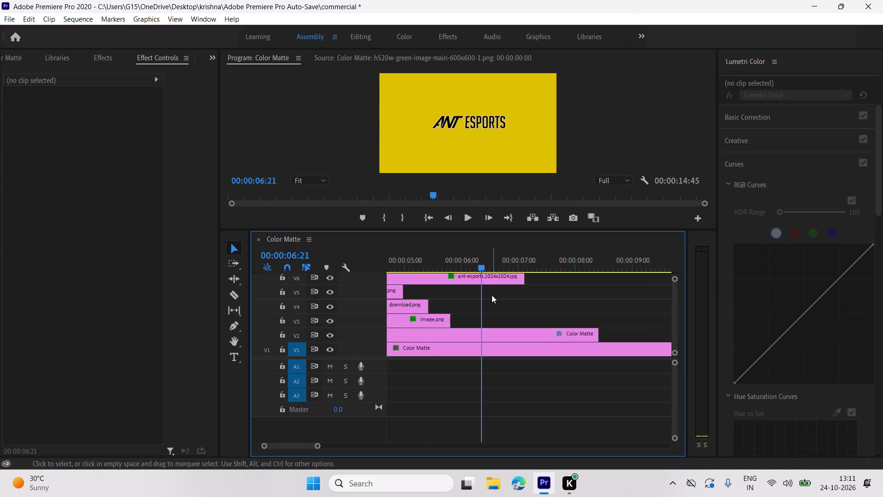
double_click(489, 295)
drag(522, 281, 480, 284)
click(480, 284)
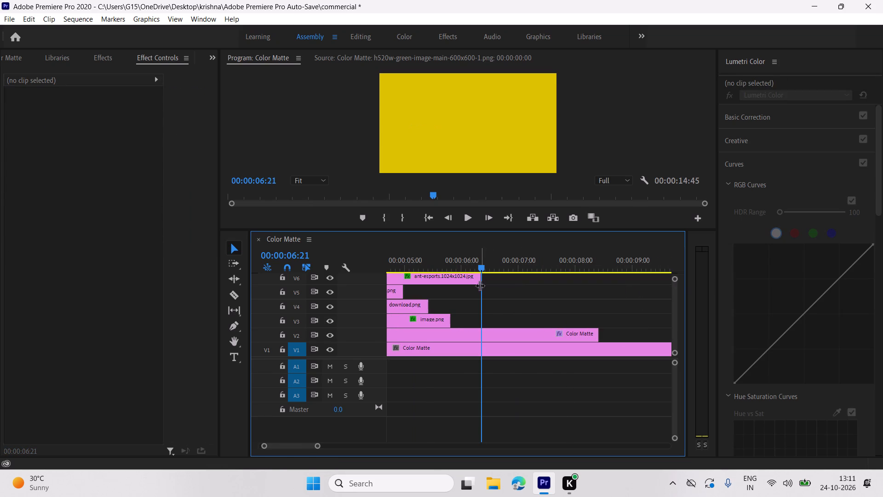
Trim the end of the yellow Color Matte clip on V2 back to 00:00:06:21.
drag(597, 333, 518, 334)
drag(512, 335, 477, 338)
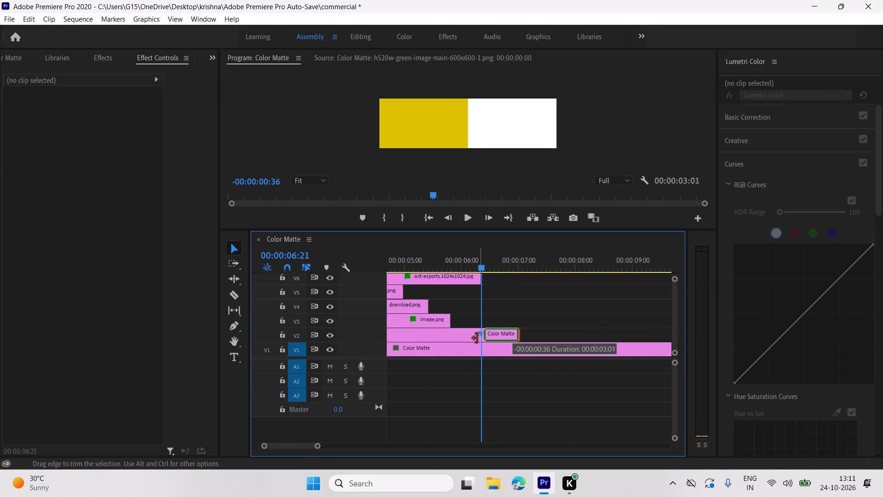
drag(477, 338, 475, 338)
Split the white Color Matte clip on V1 at 00:00:06:21 and delete the part after the cut.
click(232, 295)
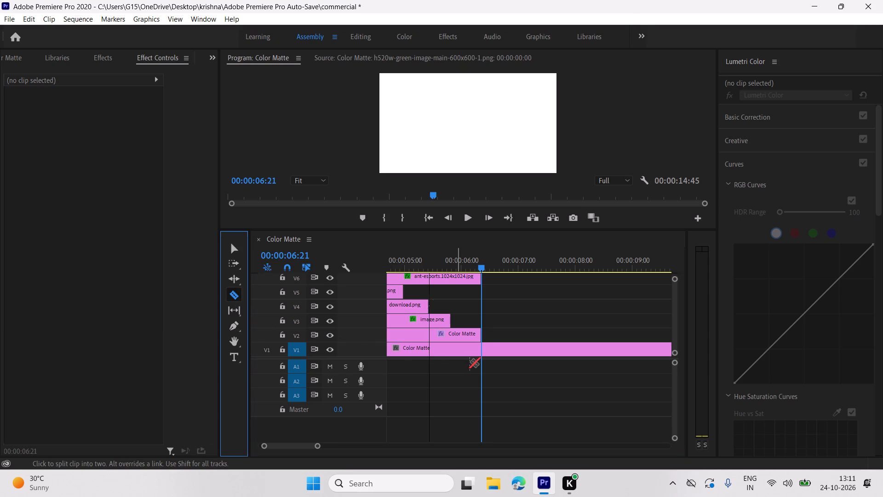
click(481, 348)
click(234, 254)
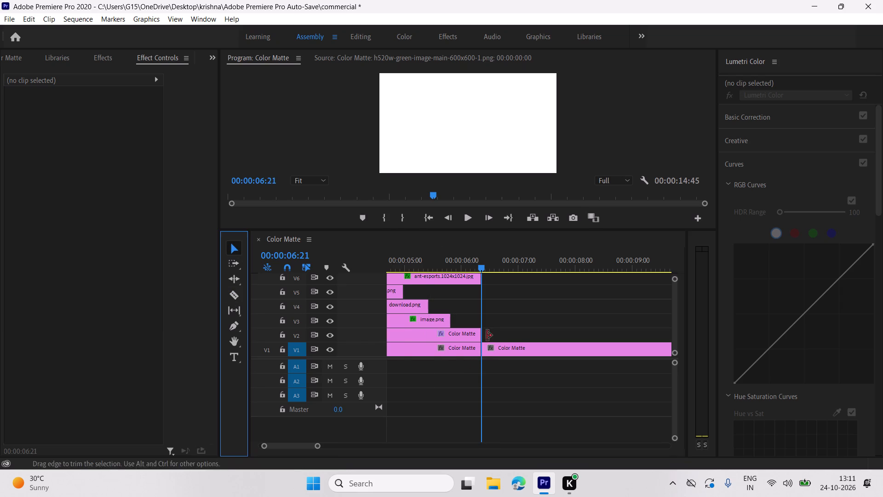
drag(501, 321, 558, 418)
key(Delete)
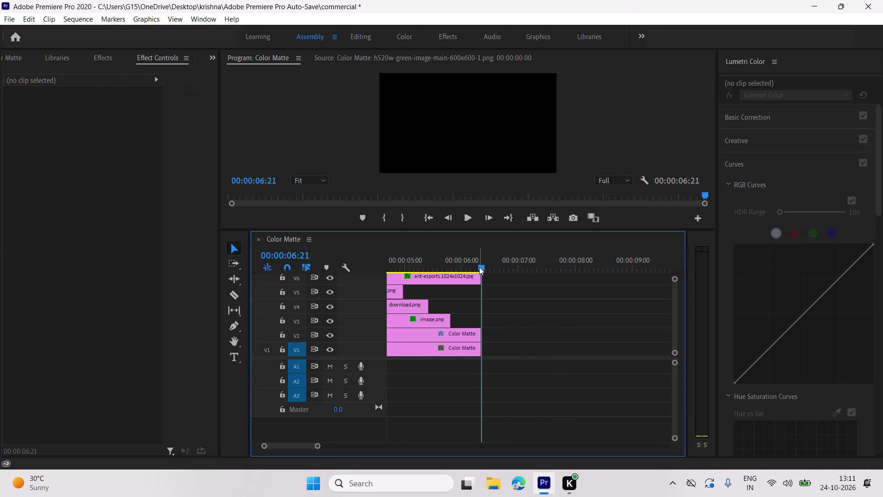
Play back the shortened commercial from the start through the logo reveal to check its timing and ending.
drag(479, 268, 413, 274)
key(space)
key(space)
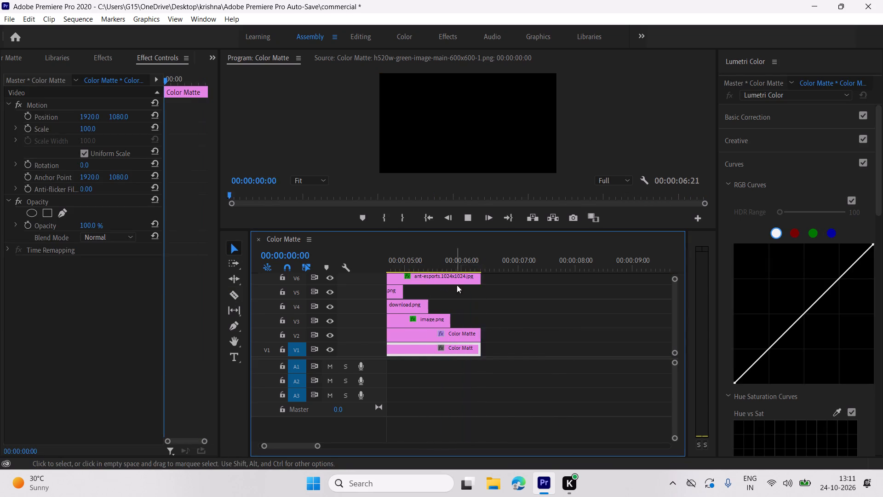
scroll(563, 304, up, 4)
key(space)
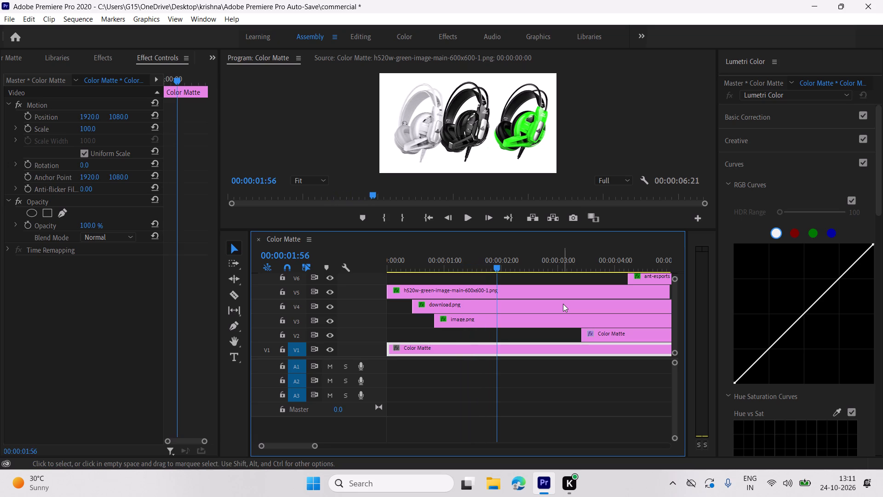
key(space)
key(space)
key(space)
key(space)
key(space)
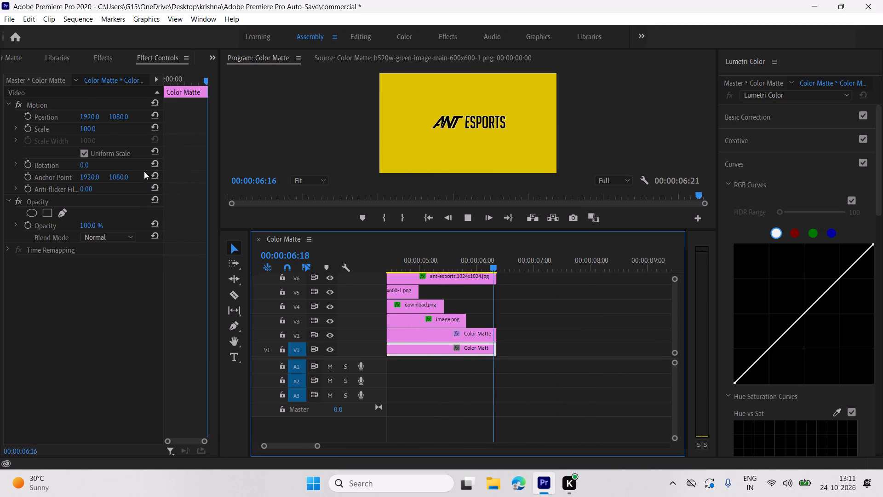
Export the Color Matte sequence as an H.264 video with the Match Source - High bitrate preset.
click(12, 22)
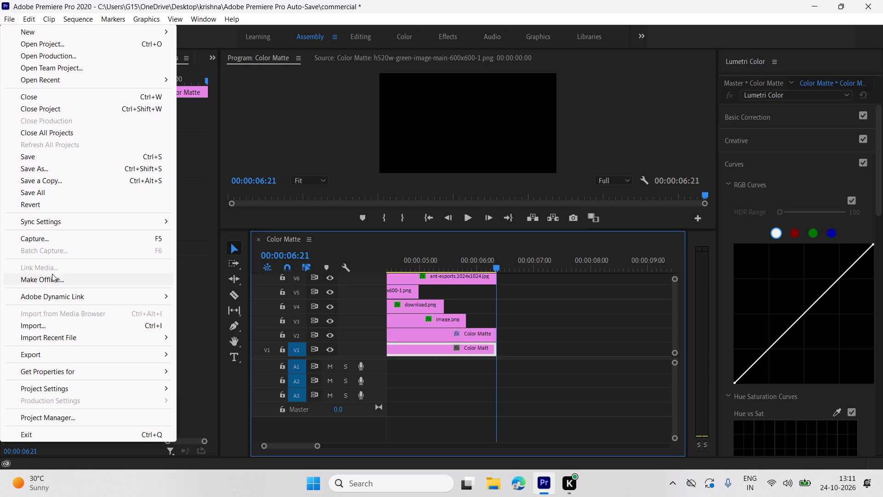
click(59, 354)
click(187, 355)
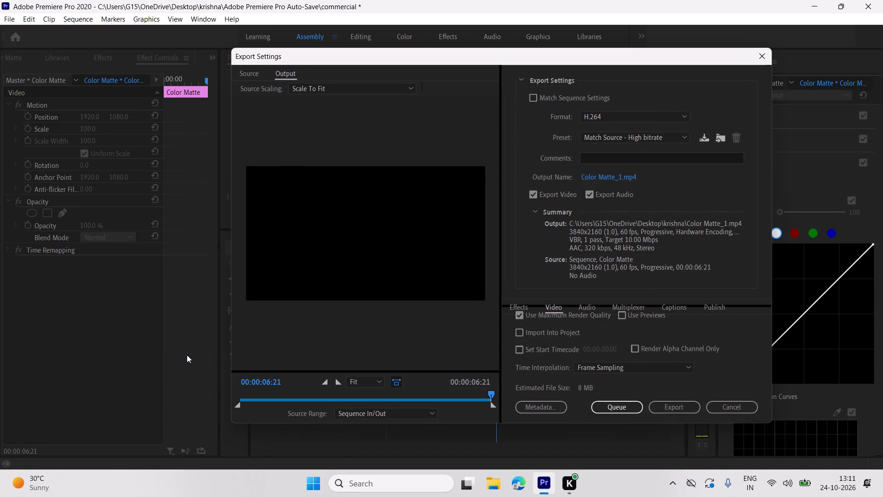
click(686, 403)
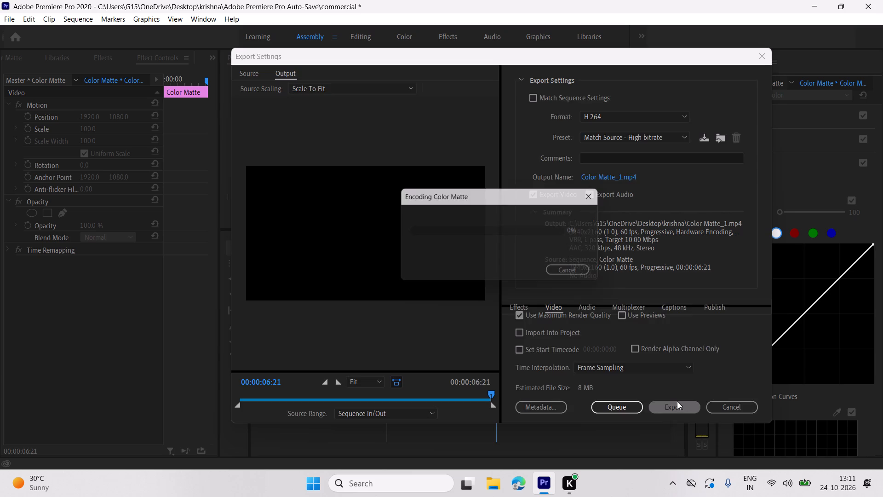
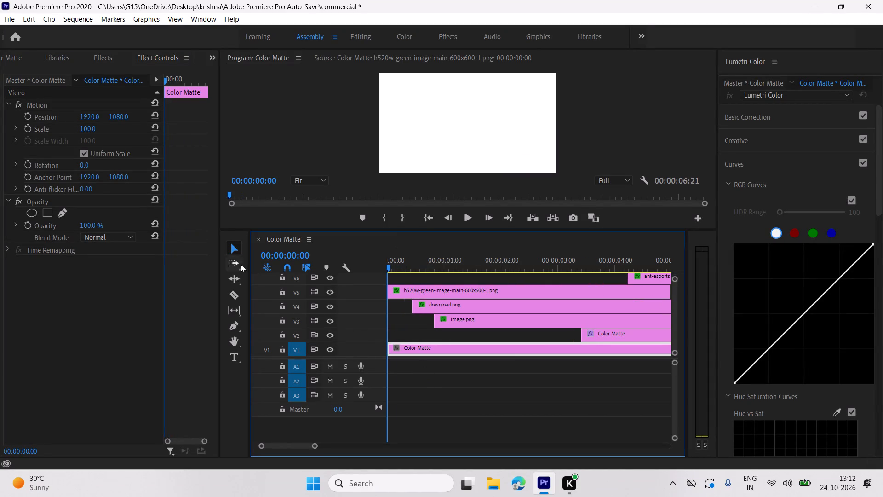
Nest all the video clips in the Color Matte sequence into one sequence named Nested Sequence 01.
click(7, 17)
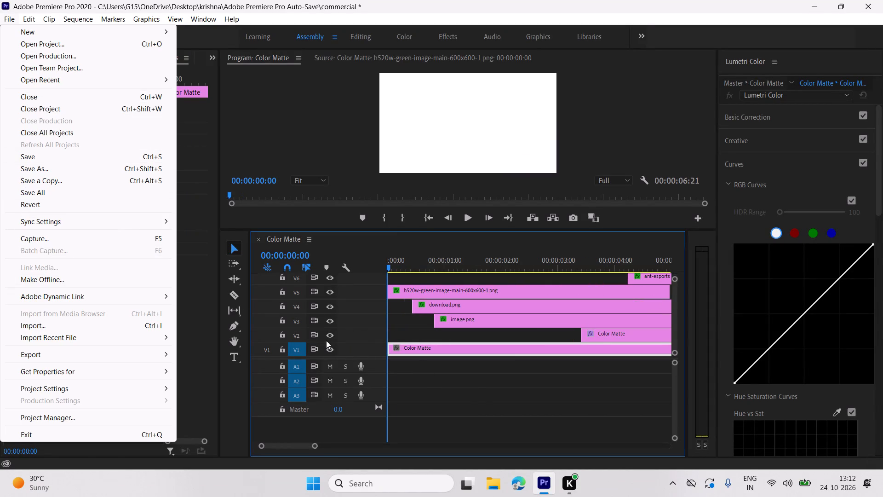
click(479, 390)
drag(484, 390, 641, 272)
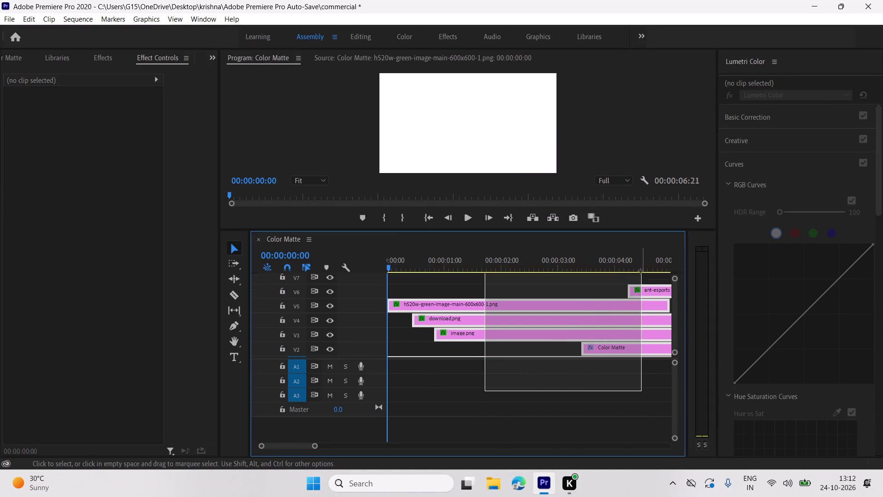
drag(641, 272, 644, 274)
click(644, 274)
scroll(555, 348, down, 6)
drag(434, 404, 587, 267)
click(587, 267)
scroll(576, 297, down, 1)
right_click(545, 325)
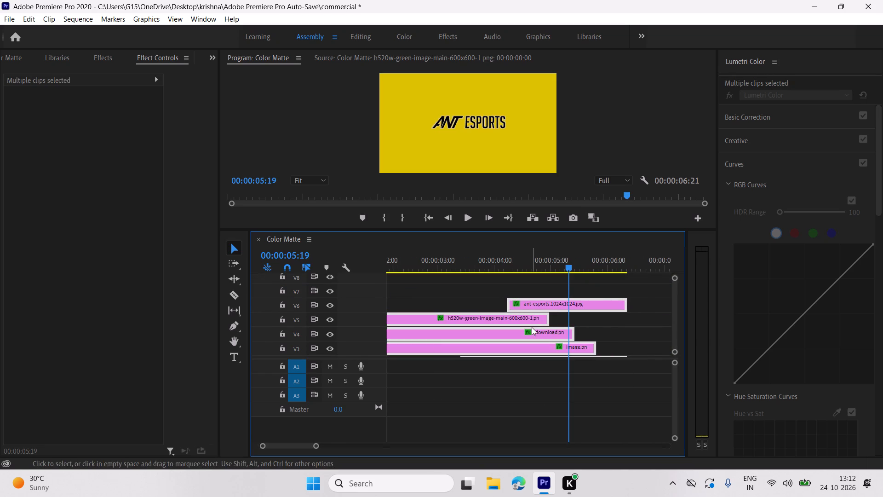
right_click(532, 327)
click(570, 268)
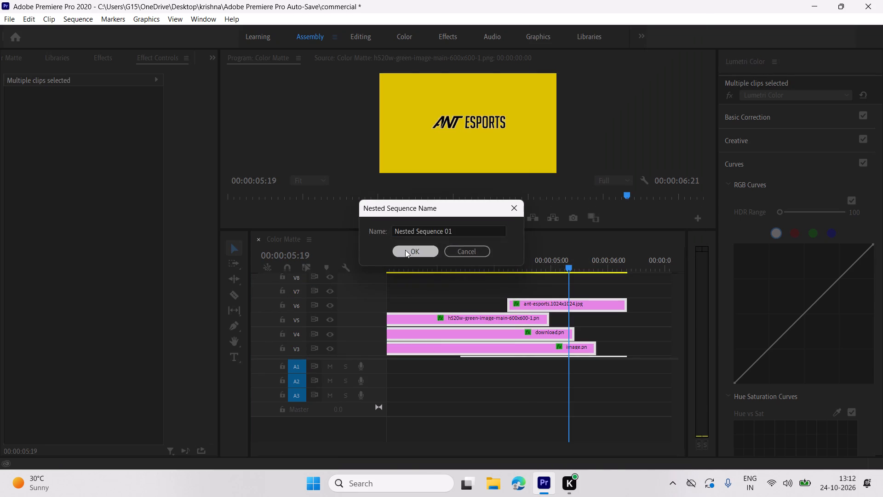
click(405, 250)
Move the nested sequence on V1 later in the timeline so it starts at about 00:00:03:14.
scroll(473, 319, down, 4)
scroll(479, 350, up, 20)
scroll(479, 350, up, 1)
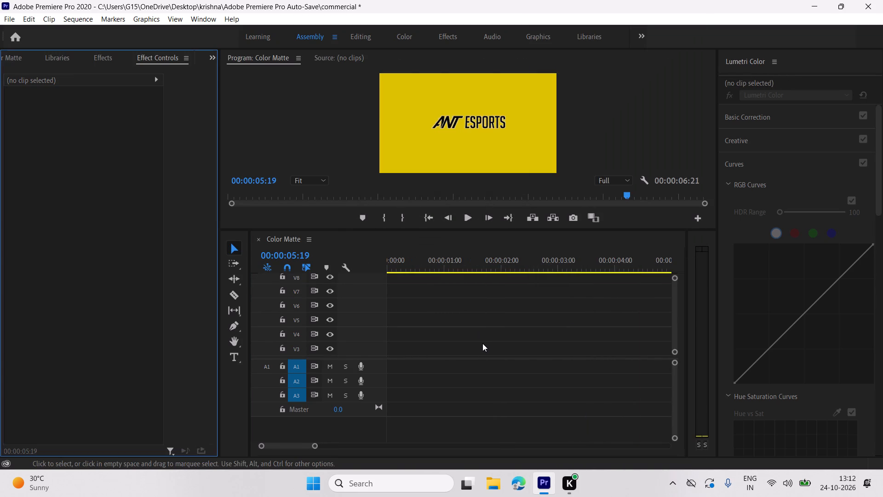
scroll(482, 339, down, 6)
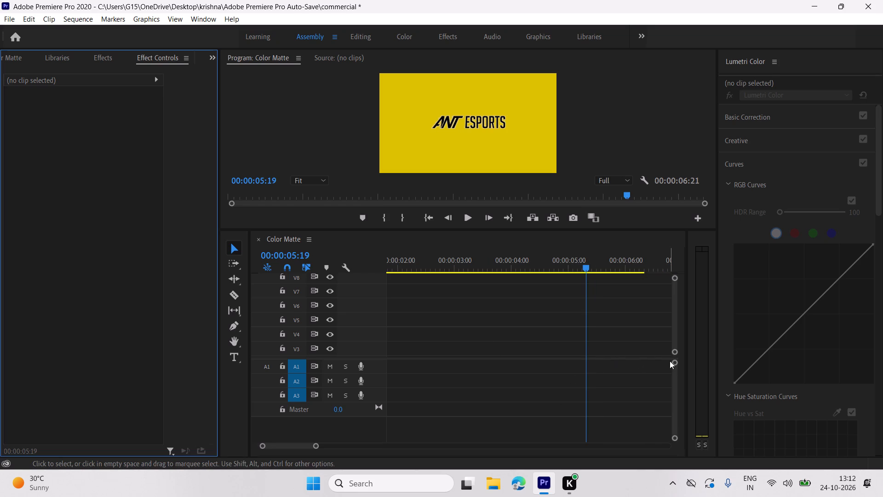
drag(674, 363, 676, 383)
drag(676, 382, 675, 351)
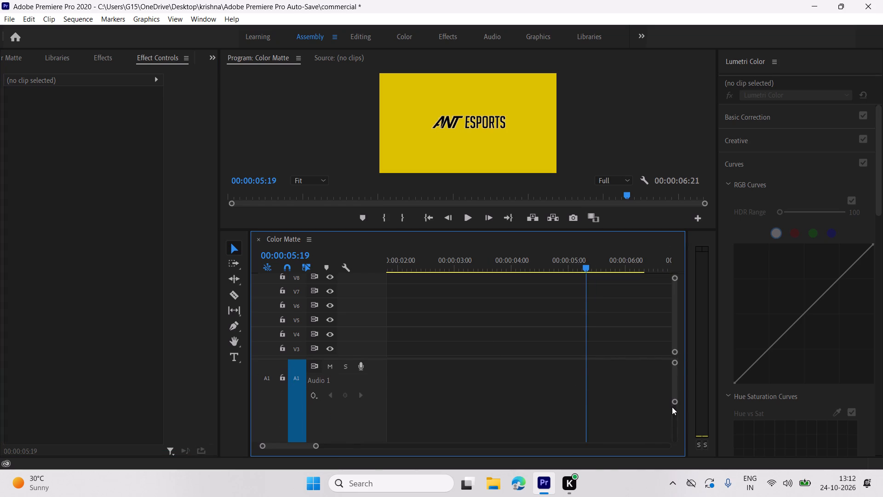
drag(675, 402, 665, 456)
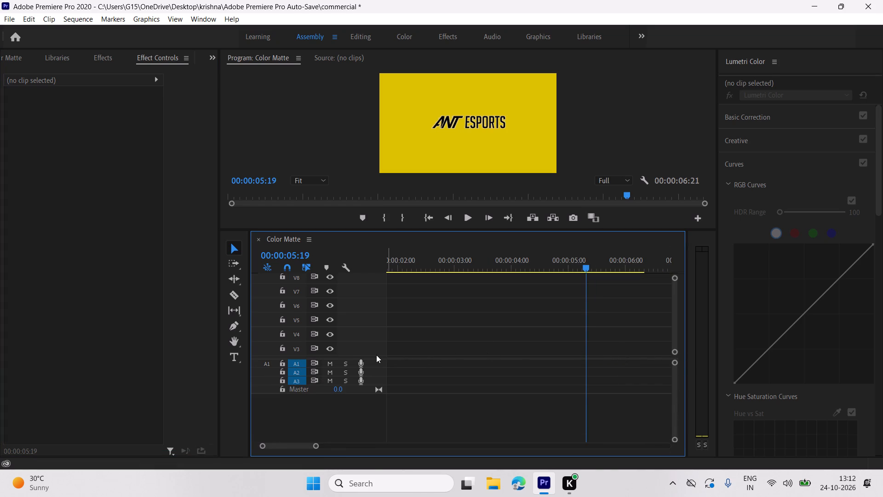
drag(379, 357, 377, 407)
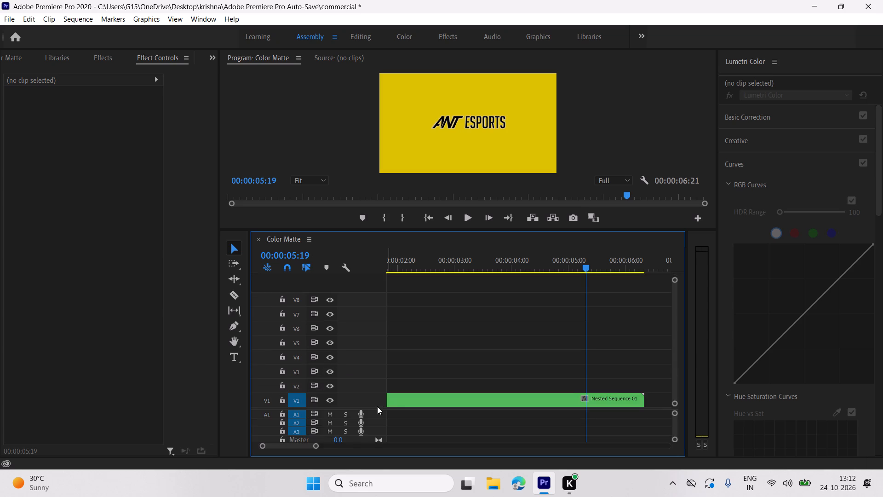
drag(582, 266, 375, 333)
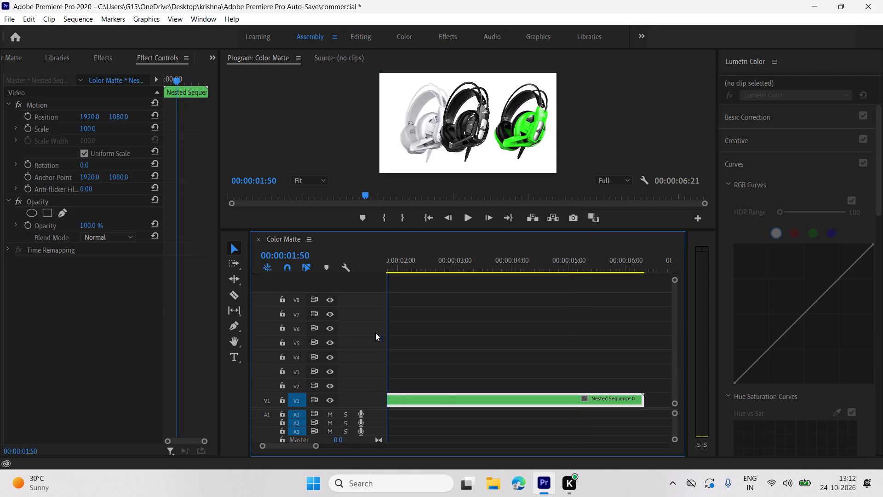
drag(375, 333, 318, 338)
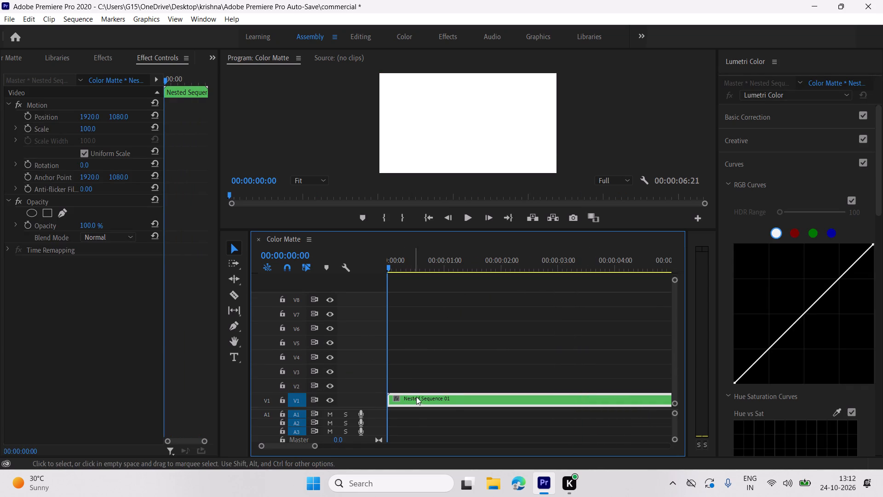
drag(417, 397, 422, 398)
drag(436, 400, 610, 399)
drag(641, 398, 651, 398)
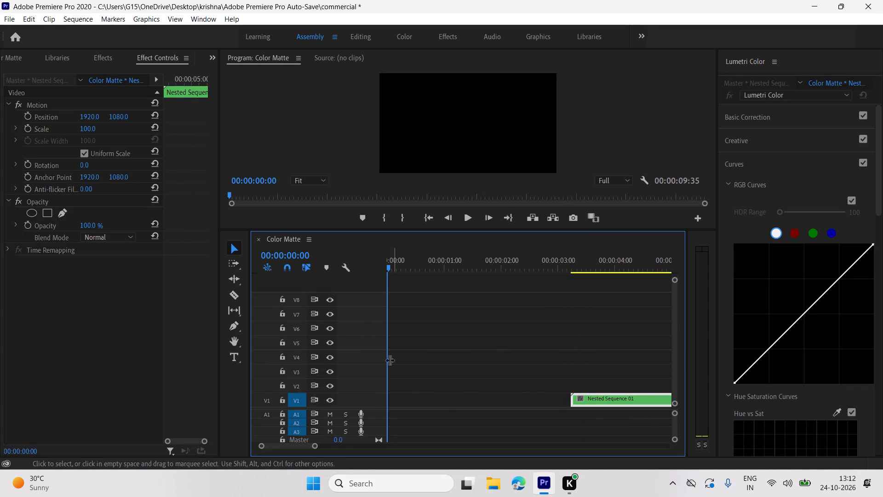
Create a new white Color Matte, keeping the name Color Matte.
scroll(80, 59, up, 3)
click(11, 18)
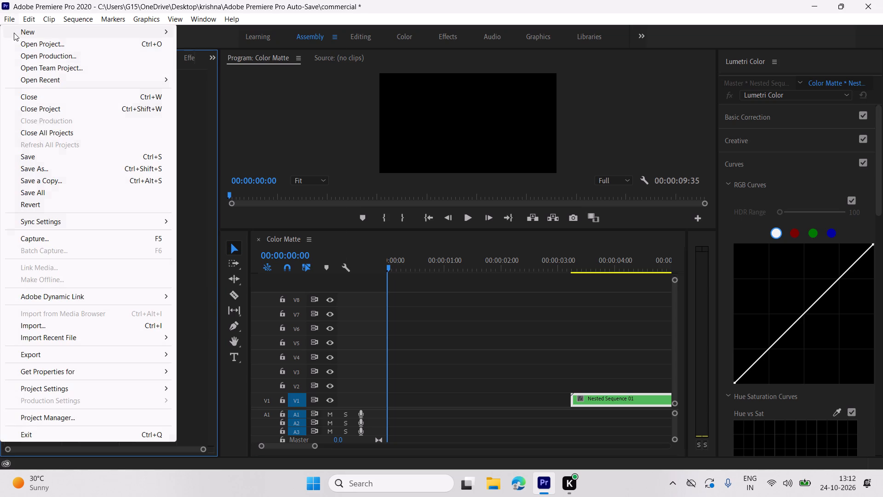
click(14, 33)
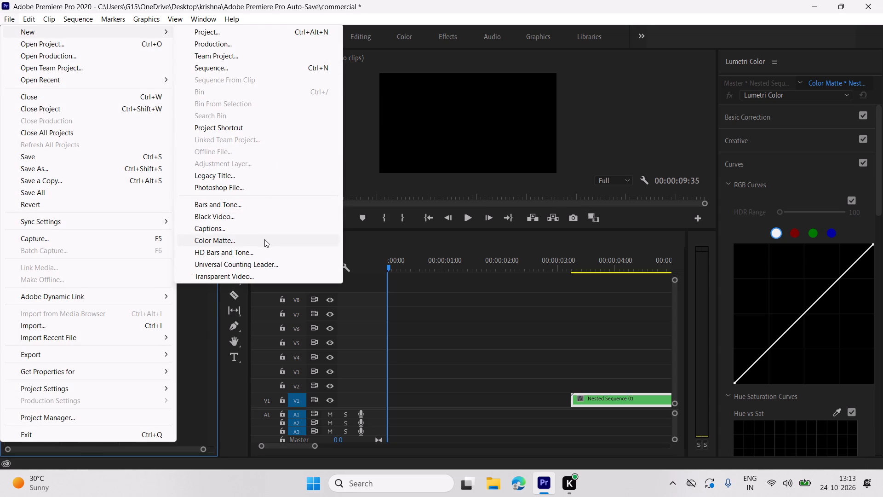
click(264, 239)
click(454, 279)
drag(385, 278, 364, 286)
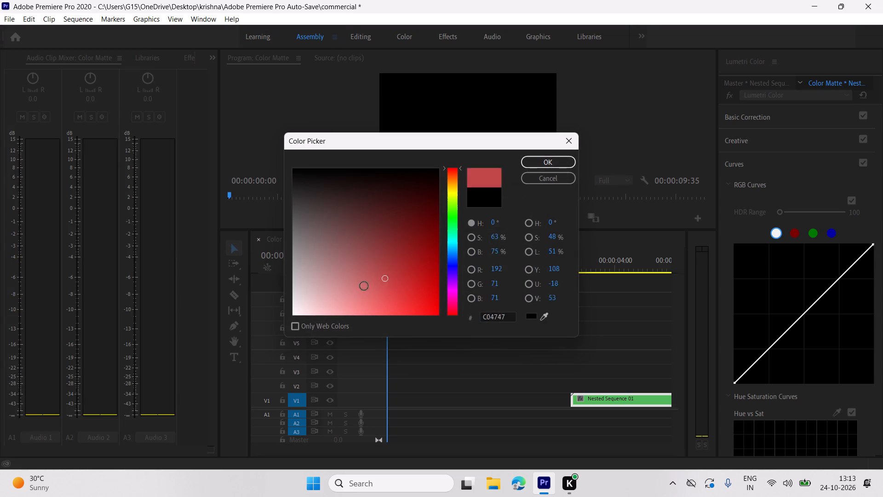
drag(364, 286, 282, 333)
click(573, 157)
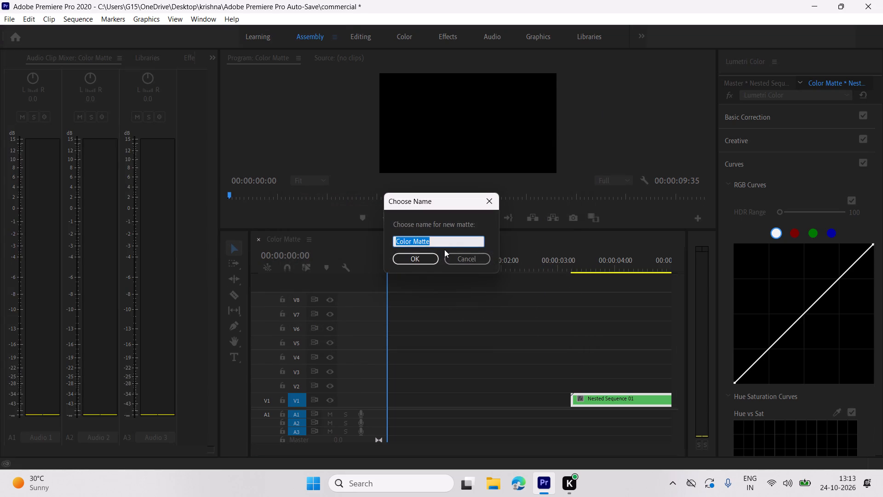
click(443, 251)
click(430, 259)
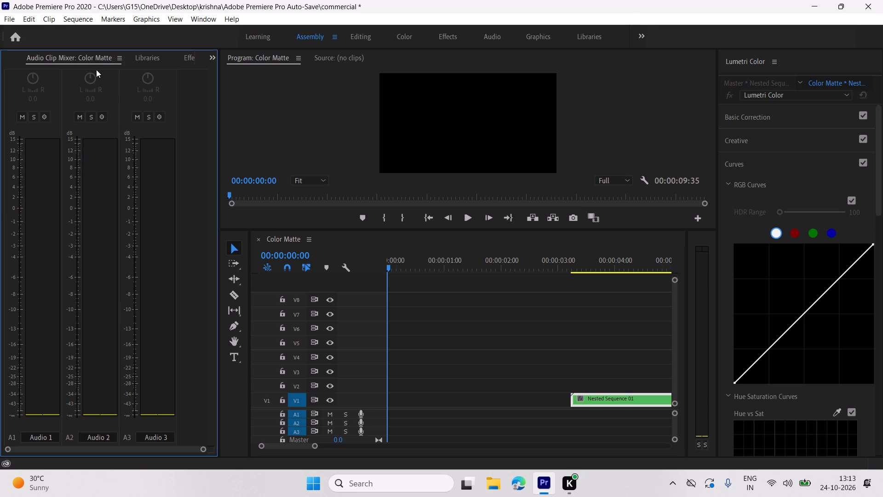
Place the new white Color Matte on V2 at the start of the sequence.
scroll(96, 61, up, 3)
scroll(142, 341, down, 6)
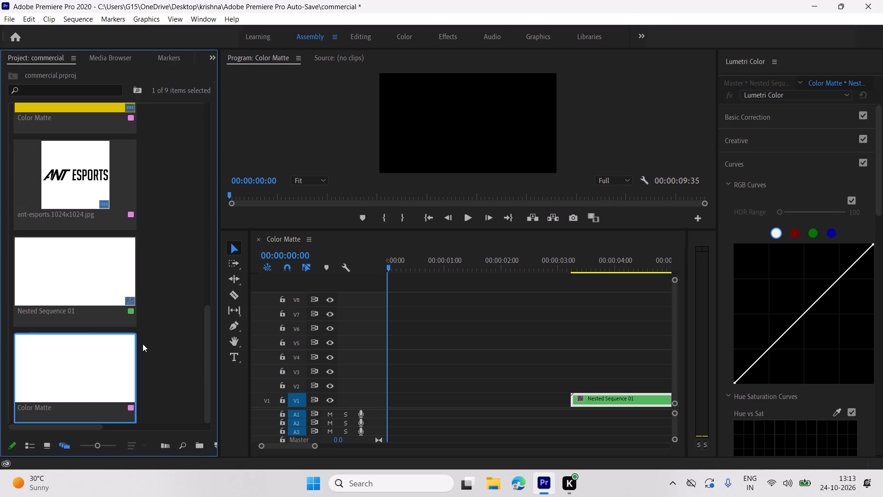
drag(85, 359, 360, 392)
Extend the end of the white Color Matte clip on V2 to about 00:00:06:13.
key(space)
scroll(462, 367, down, 8)
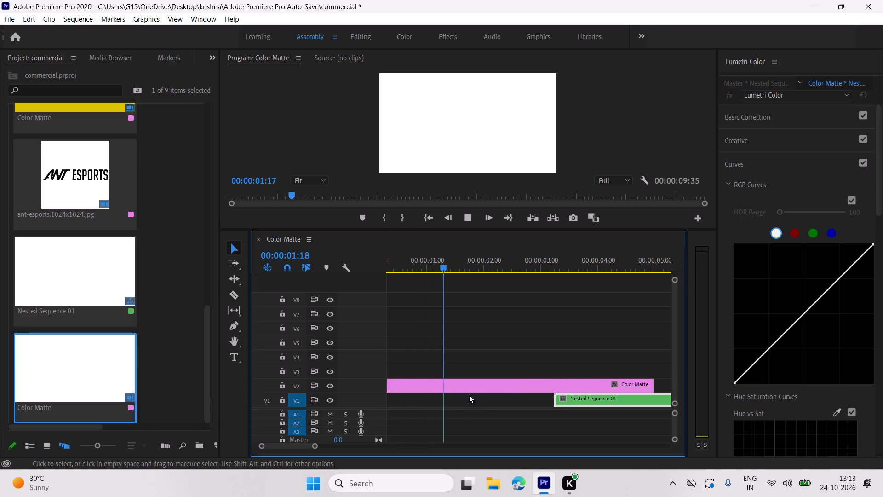
drag(652, 386, 567, 390)
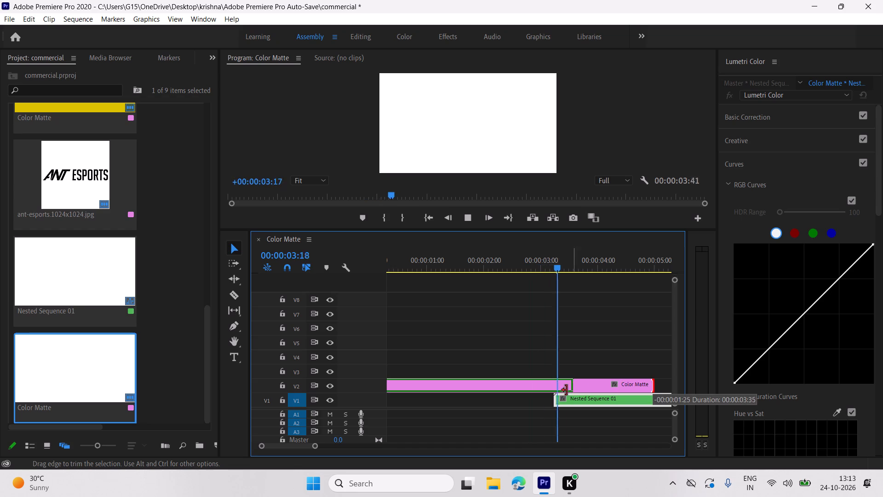
drag(567, 390, 618, 391)
key(space)
scroll(618, 388, down, 6)
drag(515, 388, 620, 384)
scroll(495, 385, up, 10)
drag(648, 268, 370, 308)
Import the ElevenLabs Siren voice-over from Downloads, place it on A2 at 00:00:00:00 and listen to it.
double_click(160, 209)
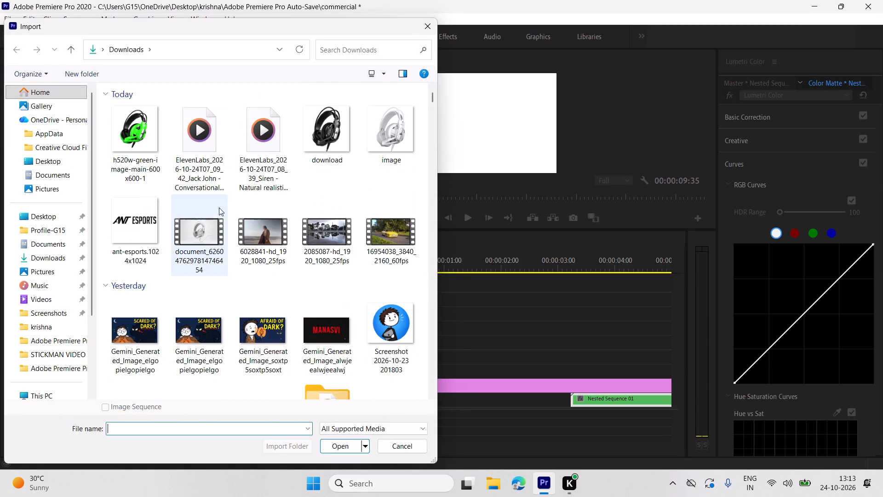
click(243, 144)
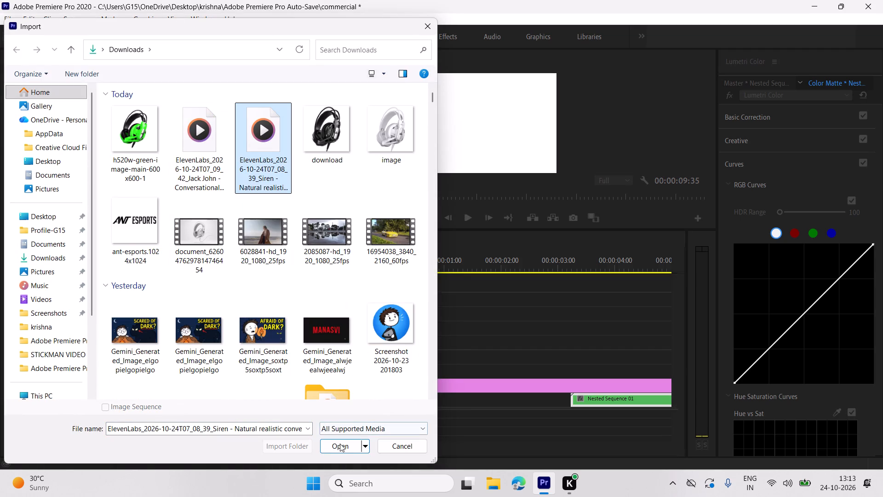
click(340, 444)
scroll(163, 383, down, 4)
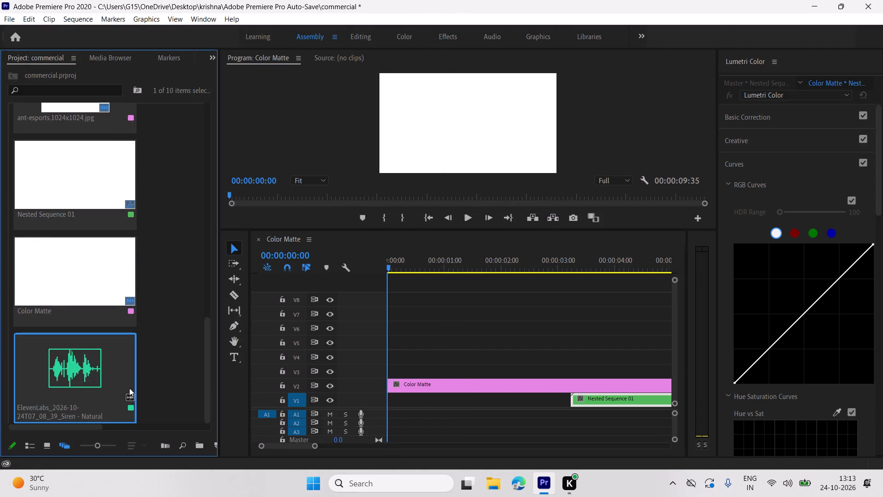
drag(74, 381, 406, 425)
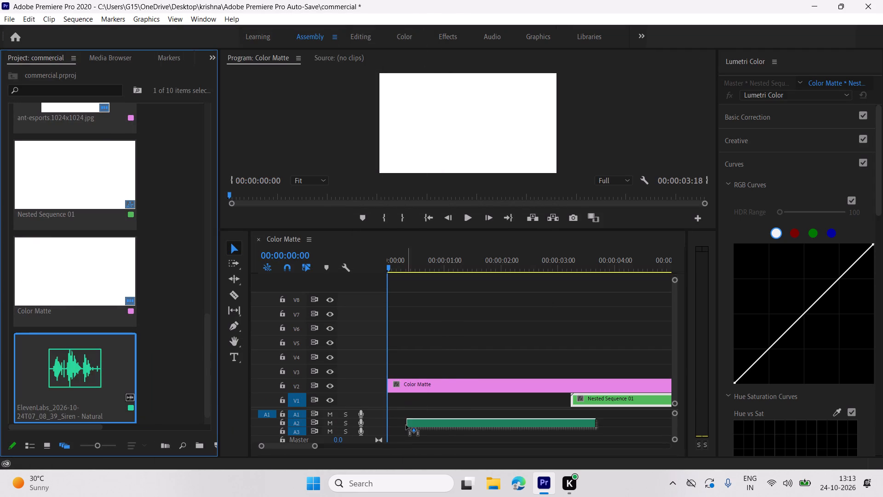
drag(406, 425, 389, 423)
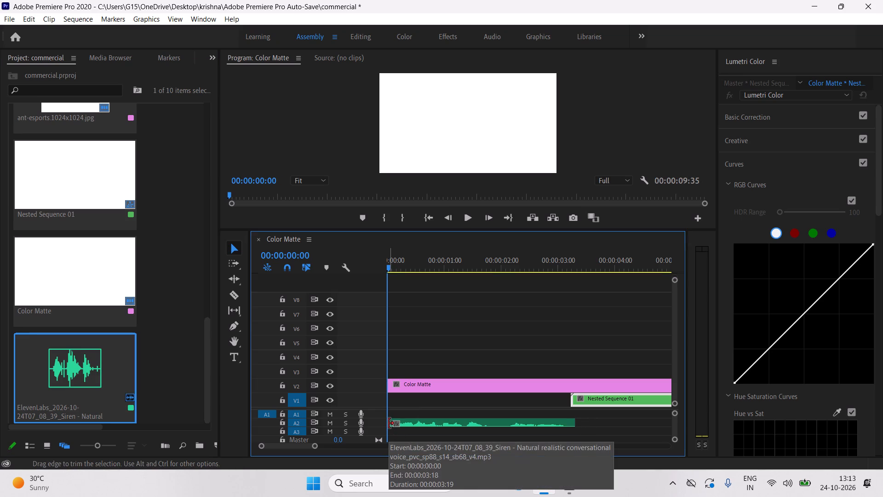
key(space)
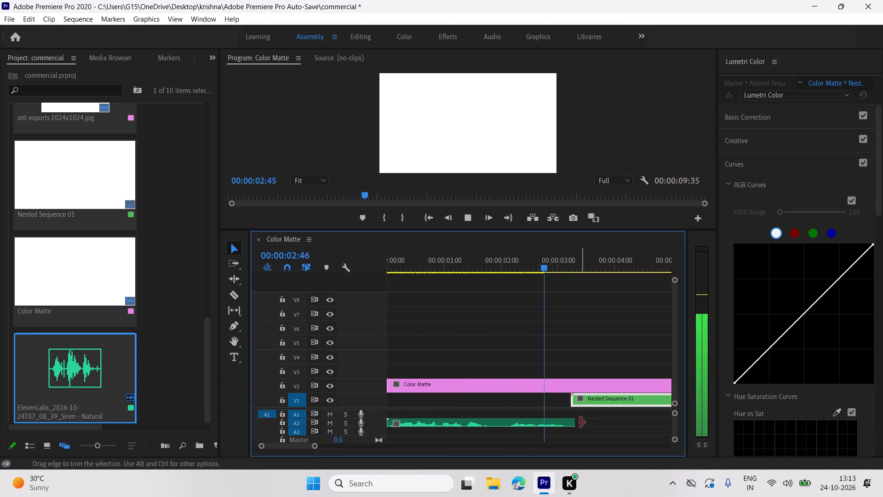
key(space)
scroll(577, 423, down, 5)
key(space)
key(space)
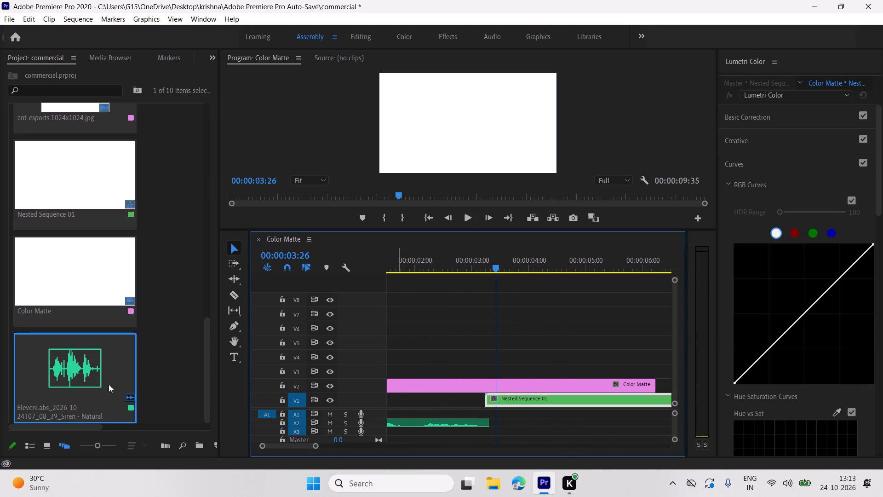
Import the ElevenLabs 07_09_42 conversational voice-over, place it on A2 directly after the Siren clip at 00:00:03:19 and listen to it.
double_click(165, 362)
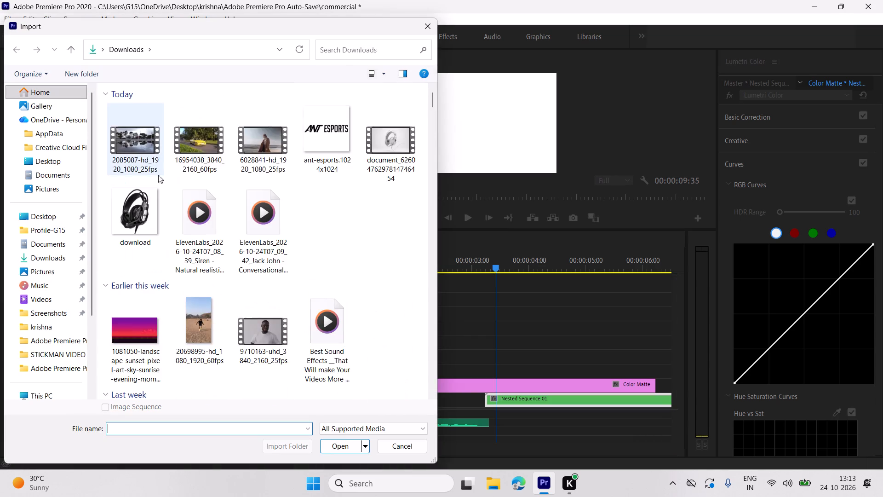
click(190, 150)
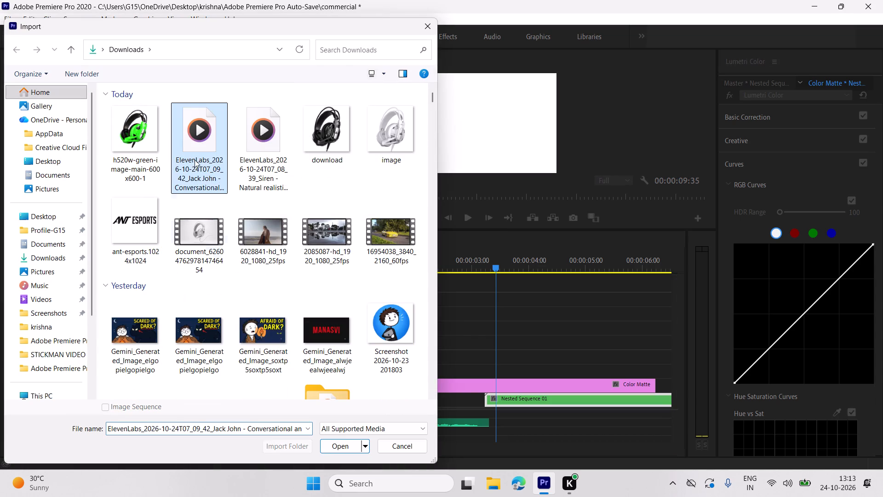
click(345, 451)
scroll(120, 350, down, 5)
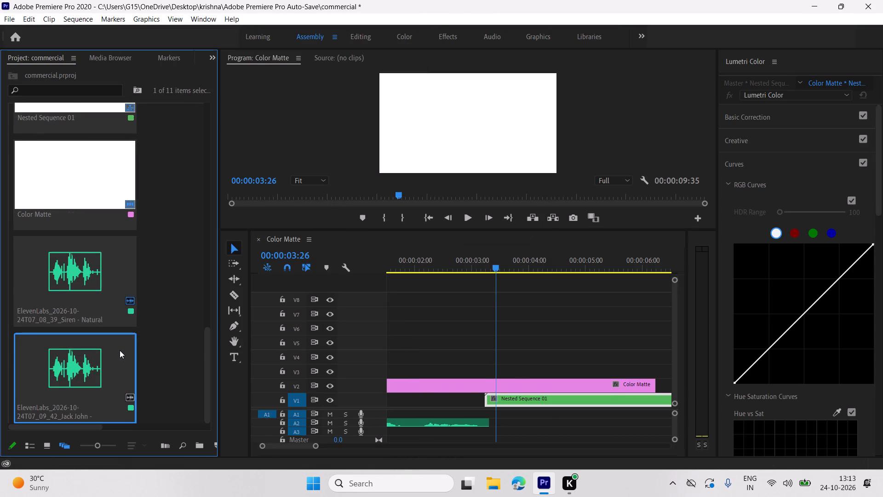
drag(78, 386, 479, 422)
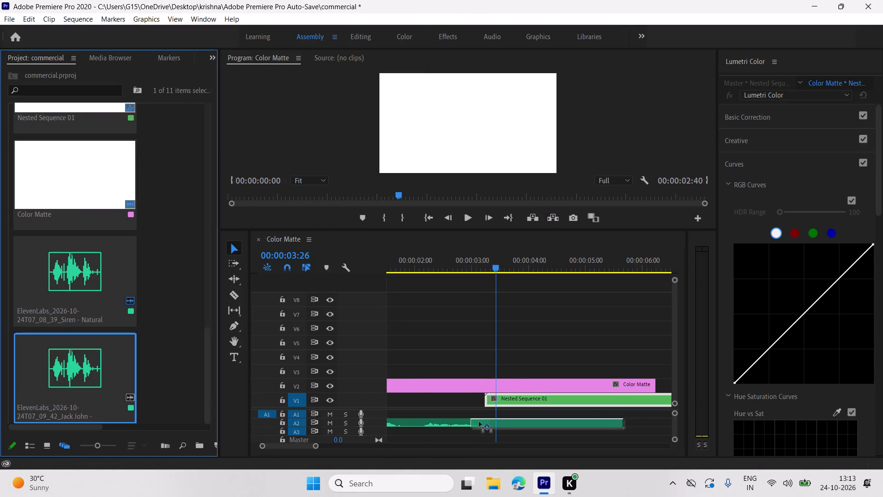
drag(479, 422, 491, 424)
key(space)
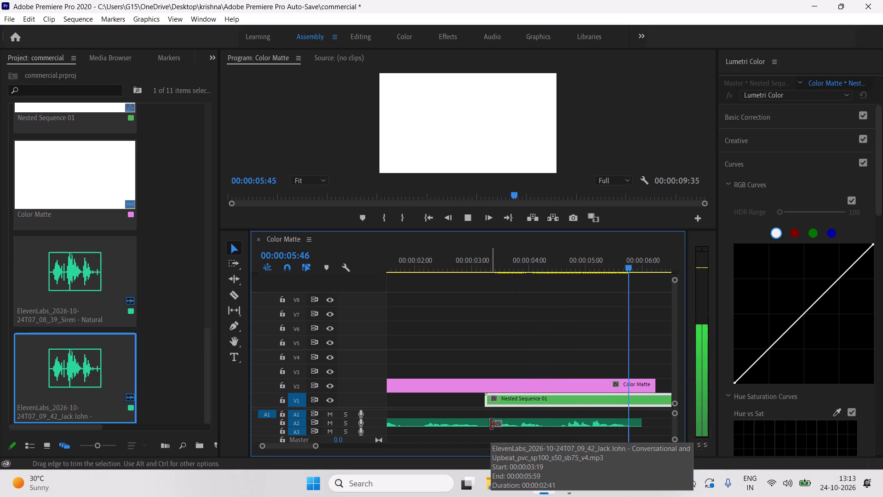
key(space)
key(space)
key(space)
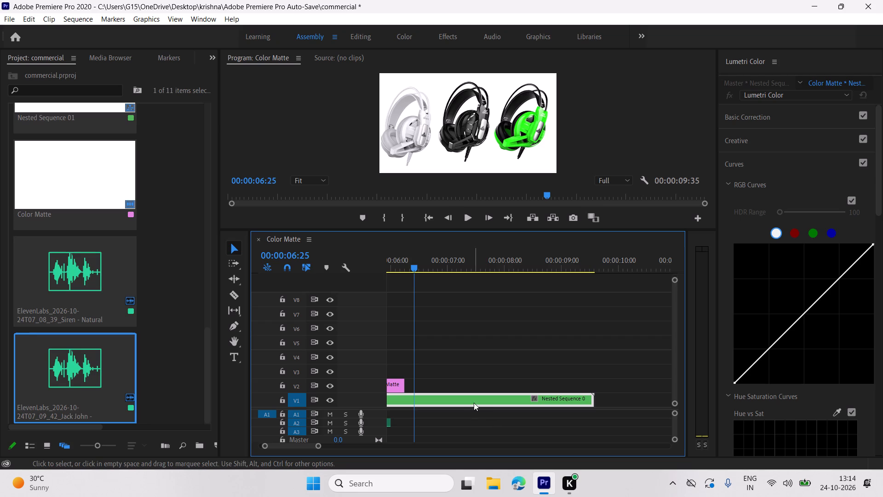
Move the nested sequence on V1 later so it starts at about 00:00:06:35, after both voice-overs.
drag(477, 399, 668, 405)
Play back the intro from the start to check the voice-over timing up to the nested sequence.
scroll(397, 332, up, 12)
drag(618, 271, 303, 323)
key(space)
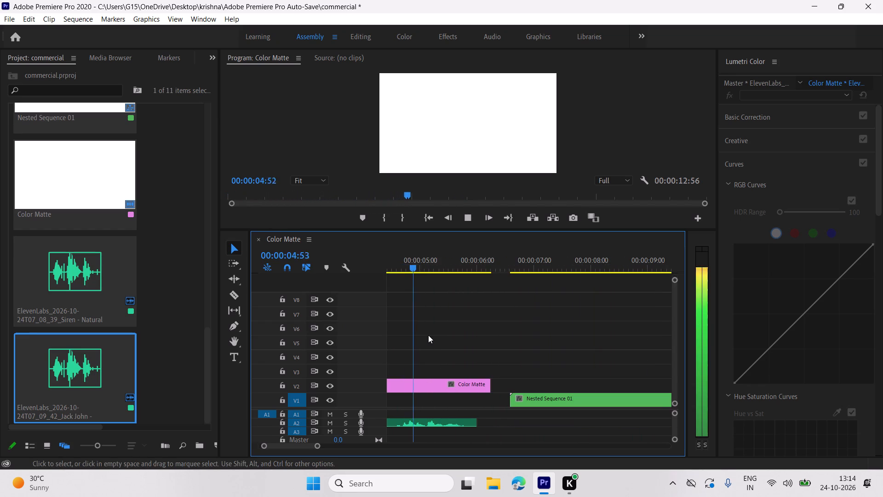
key(space)
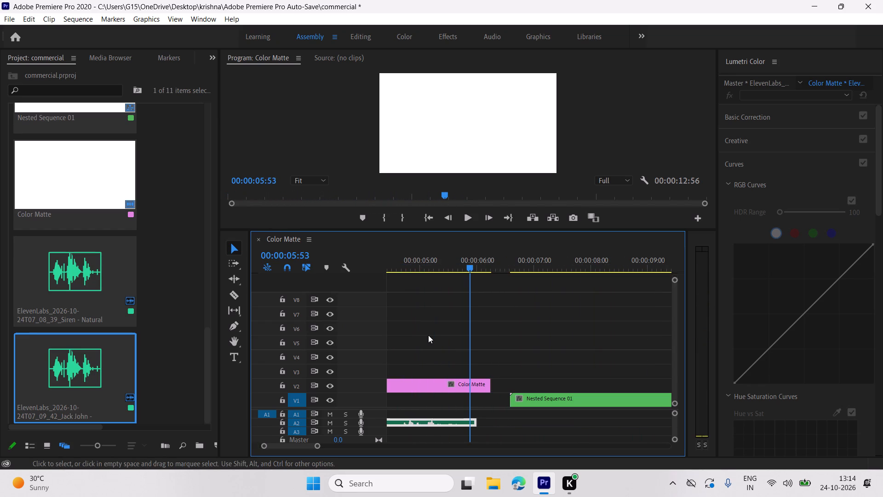
key(space)
key(space)
key(space)
key(space)
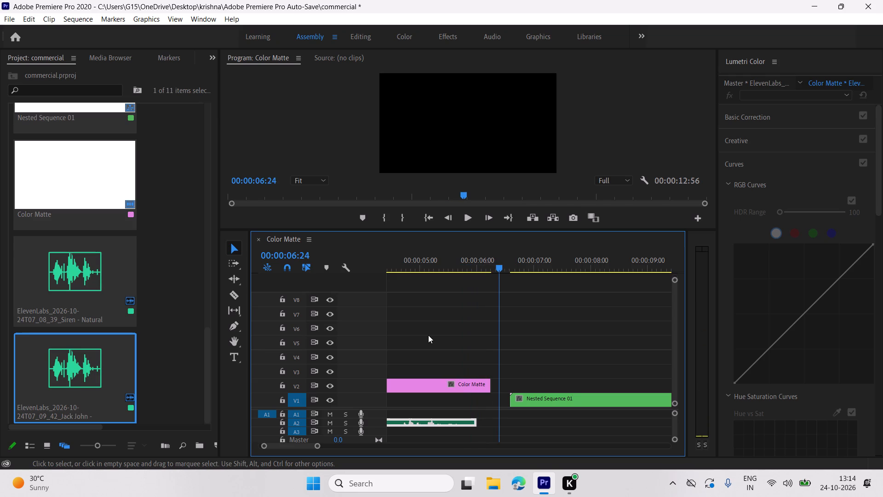
Extend the end of the white Color Matte clip on V2 past the nested sequence's start to close the gap.
drag(493, 385, 493, 385)
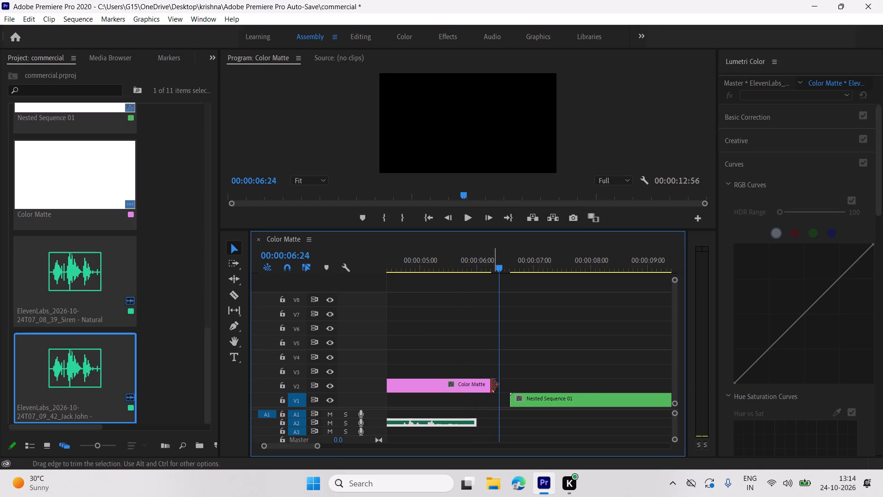
drag(493, 385, 567, 379)
key(space)
key(space)
scroll(509, 437, up, 9)
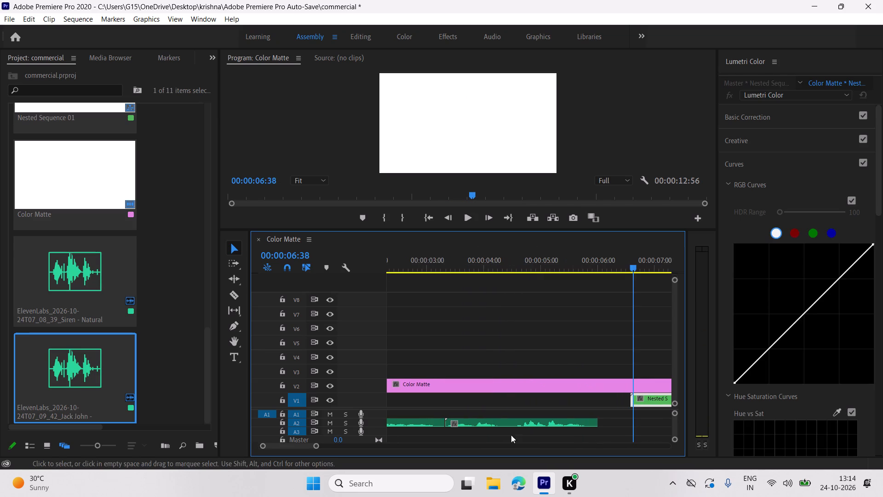
scroll(511, 435, up, 4)
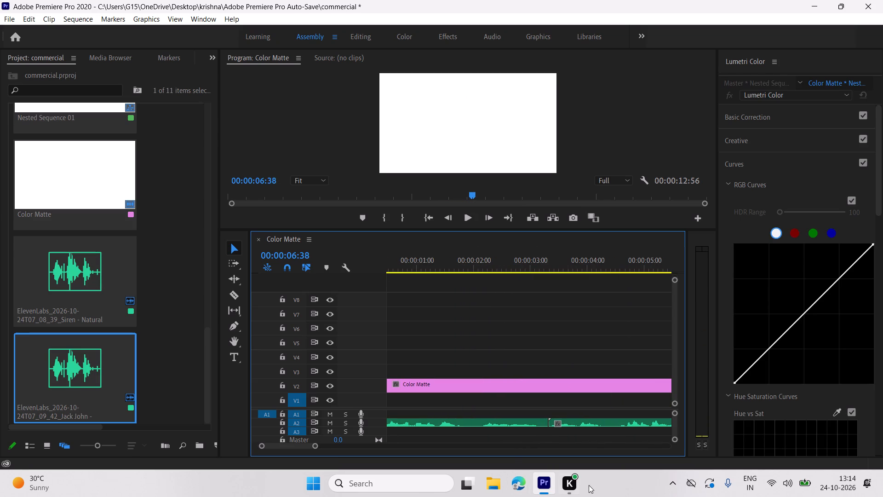